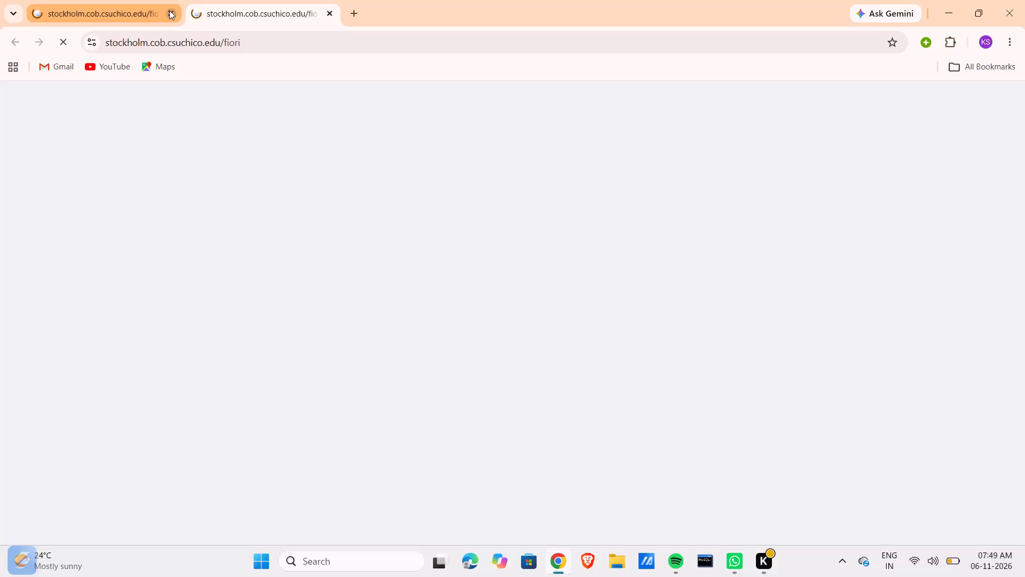
Close the duplicate browser tab and open Manage Business Partner Master Data from the Sales and Distribution space.
left_click(172, 15)
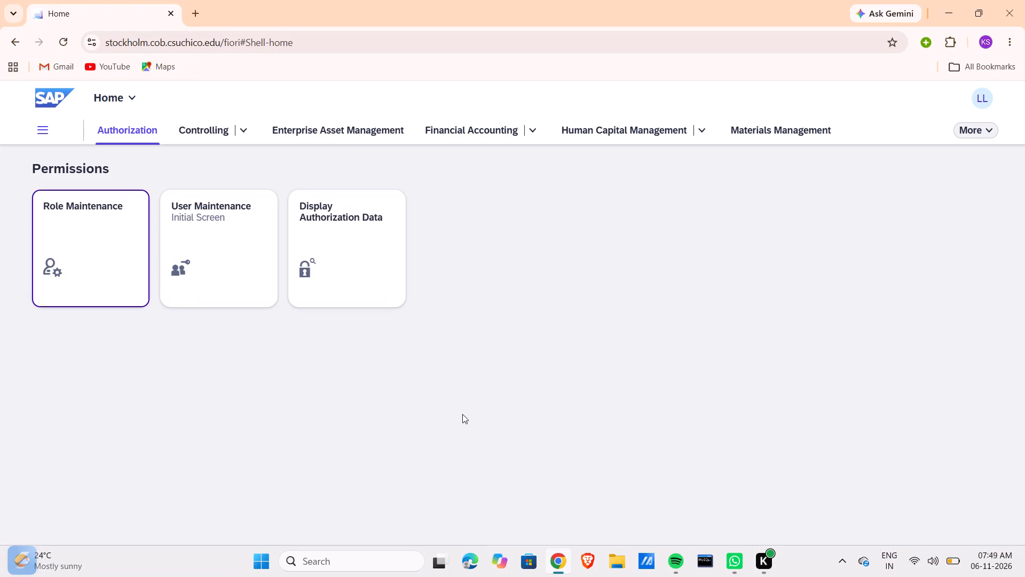
left_click(964, 134)
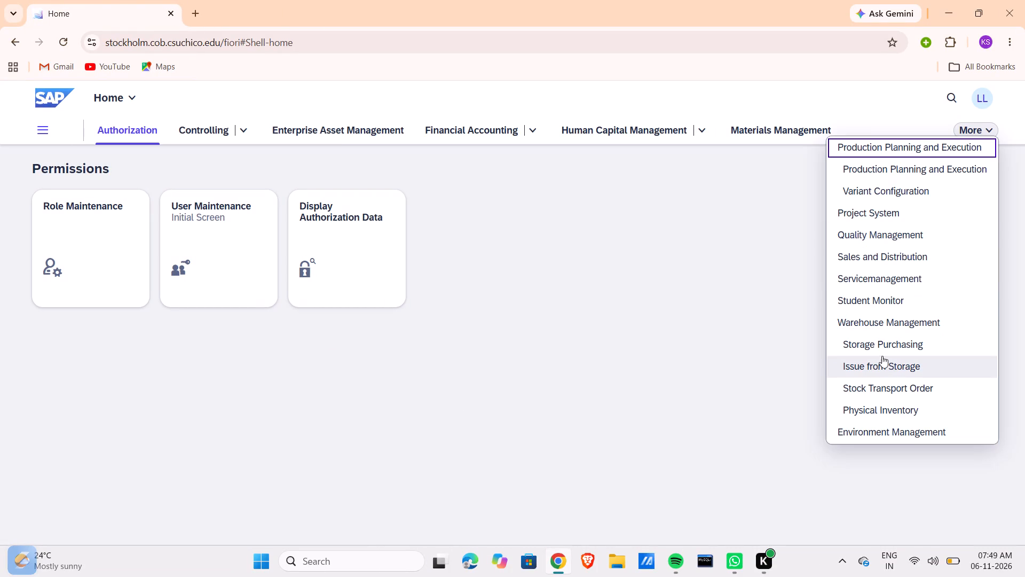
left_click(863, 256)
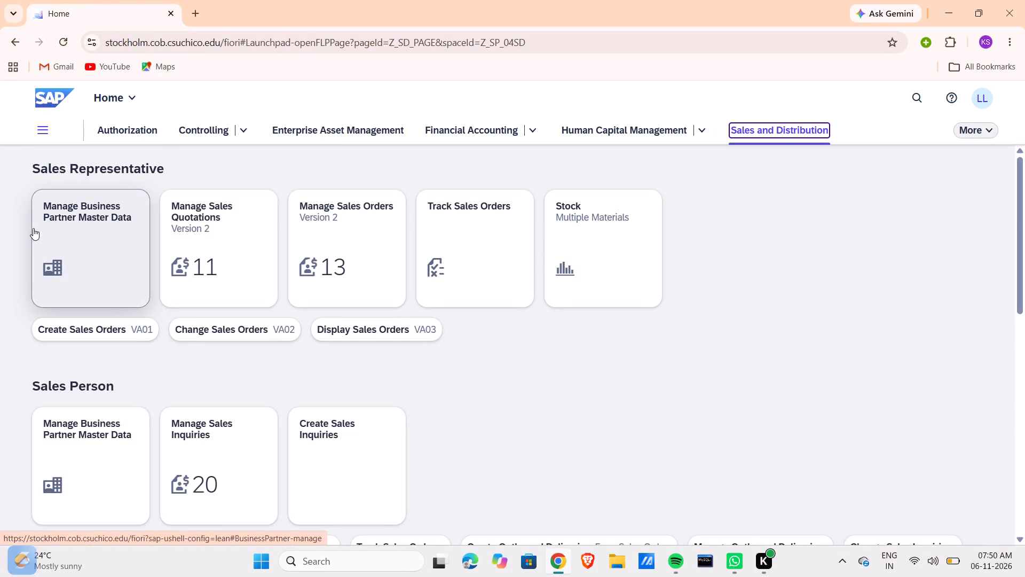
double_click(33, 228)
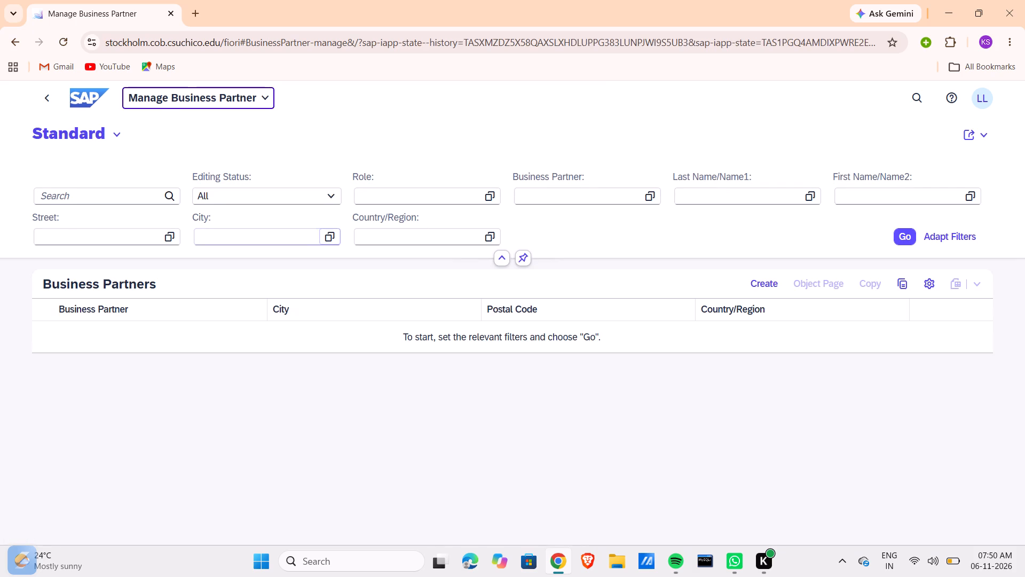
Start creating an organization business partner and assign it the BP role FLCU00 (FI Customer).
left_click(776, 285)
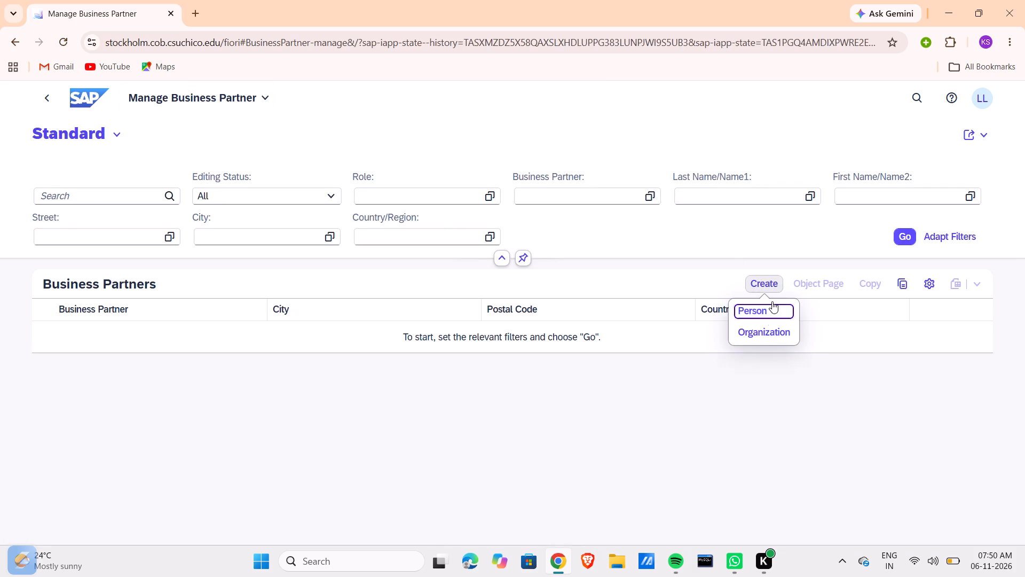
left_click(763, 332)
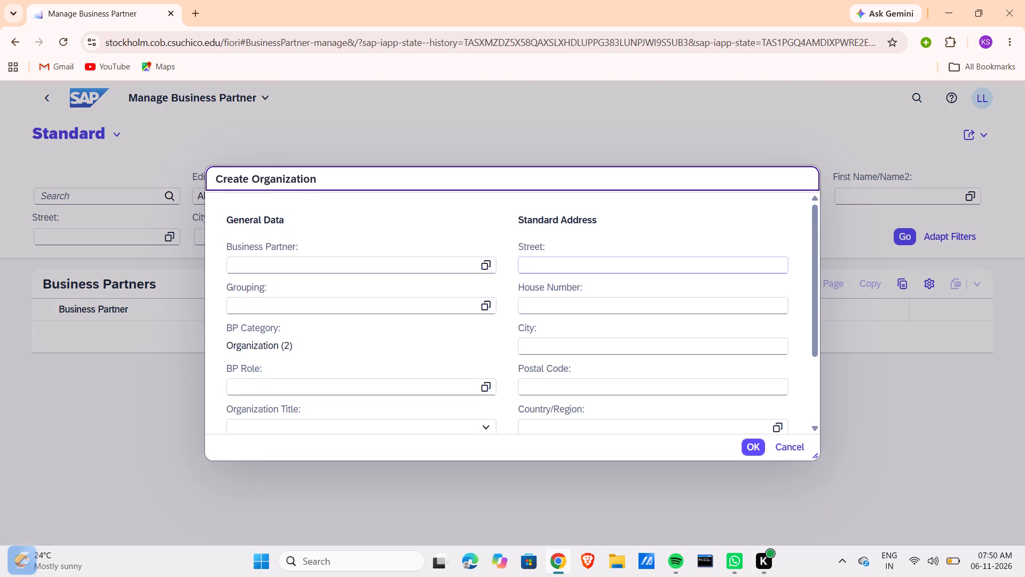
left_click(476, 391)
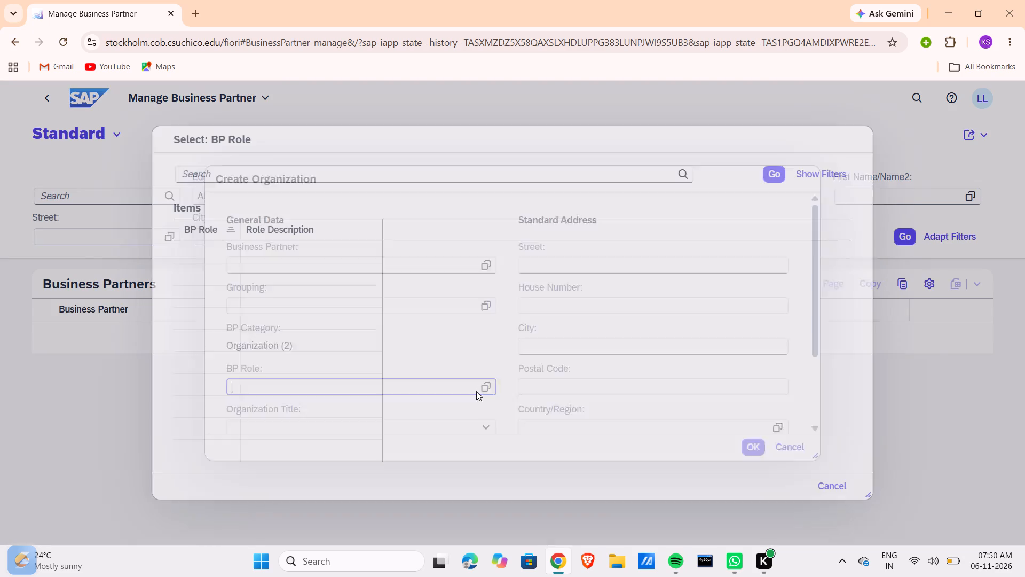
left_click(234, 176)
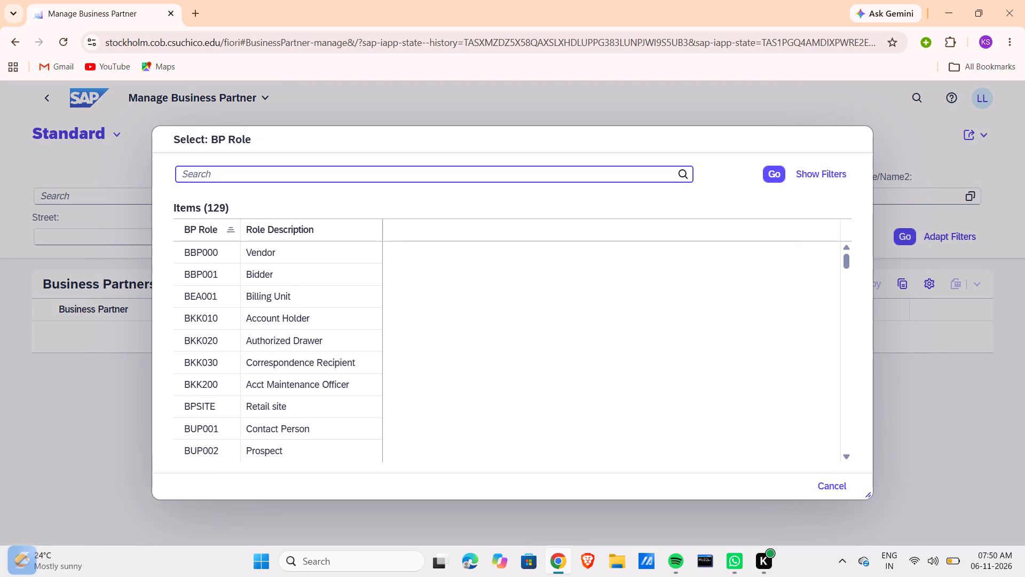
type("FLCU00")
key("Return")
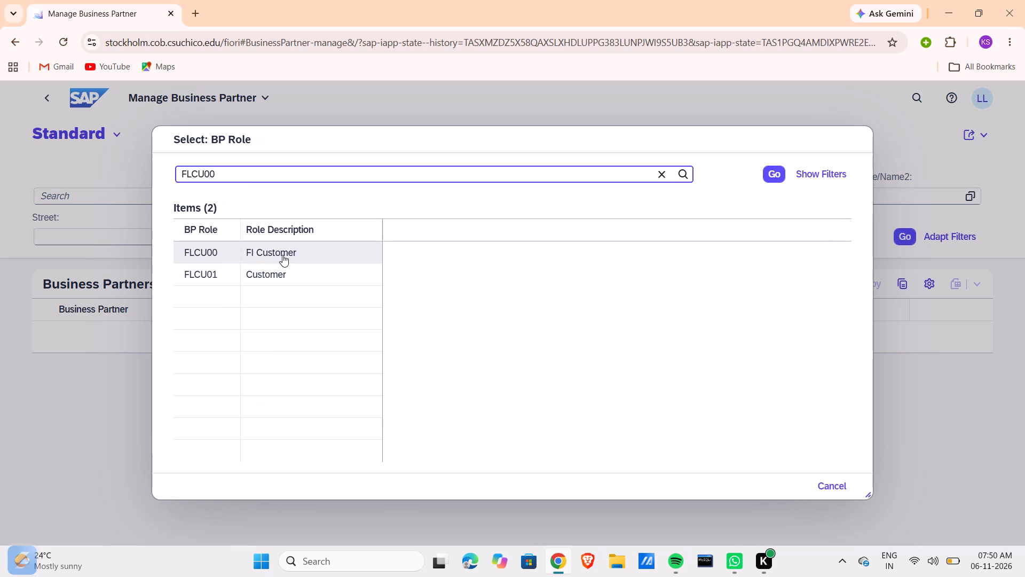
left_click(282, 255)
Set the organization title to Company (0003) and Name 1 to The Bike Zone 126.
scroll(339, 409, "down", 3)
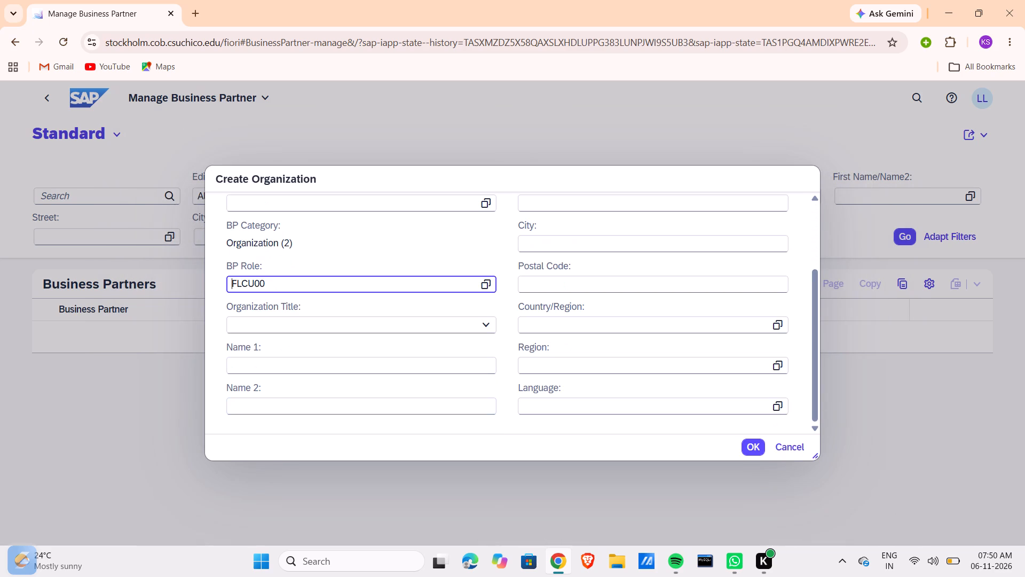
left_click(484, 324)
left_click(459, 353)
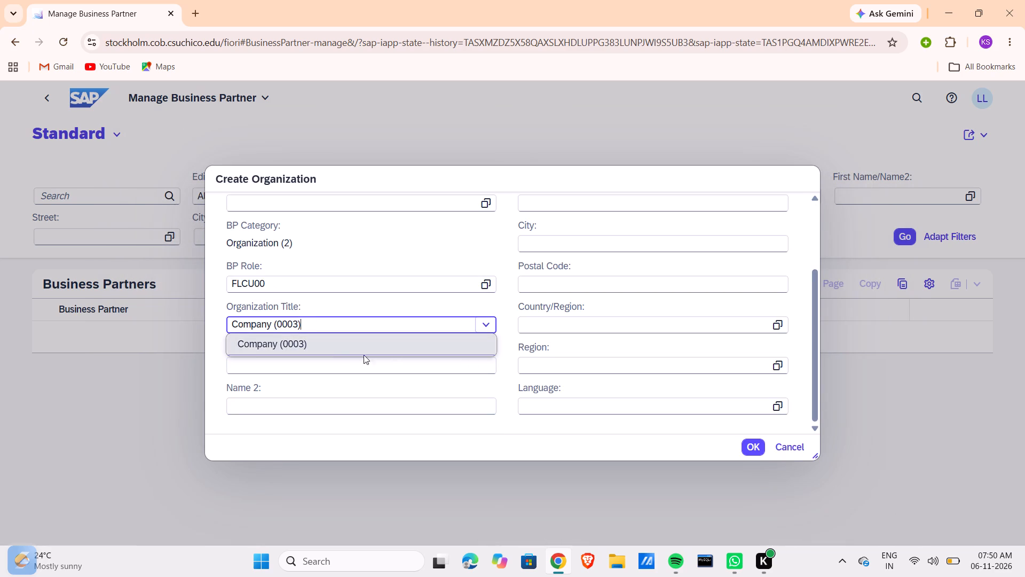
left_click(332, 355)
left_click(329, 364)
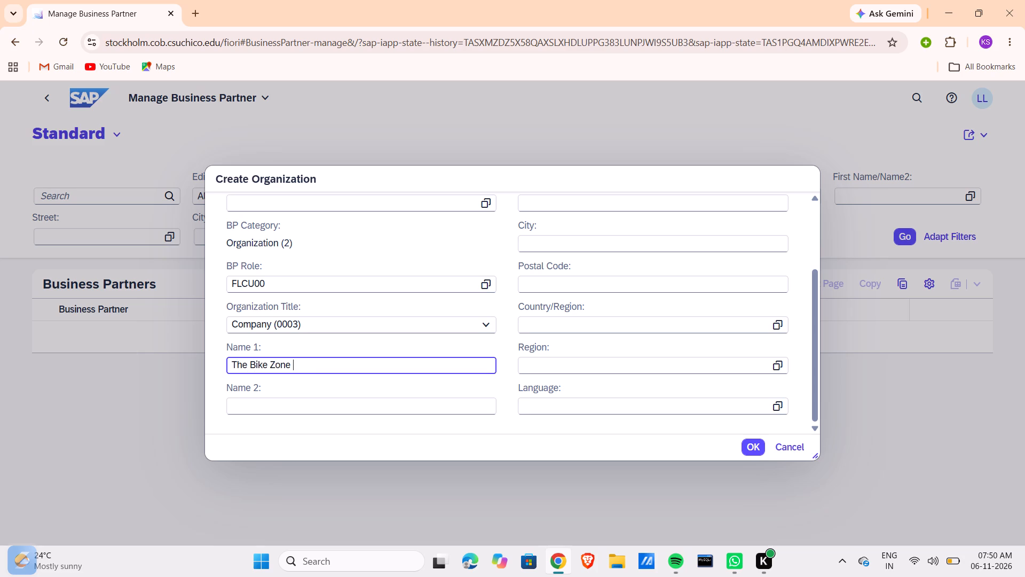
scroll(510, 321, "up", 3)
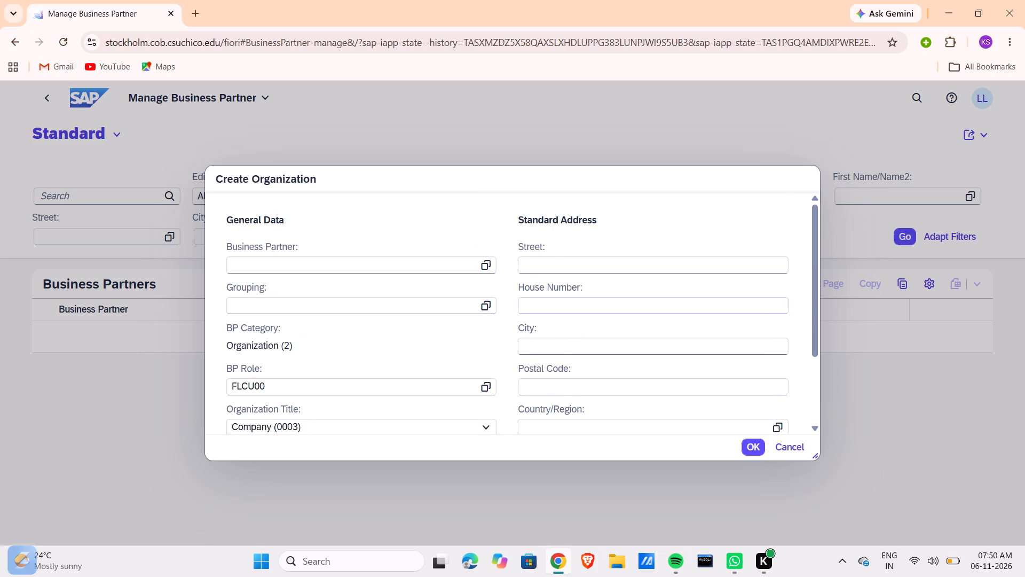
left_click(559, 271)
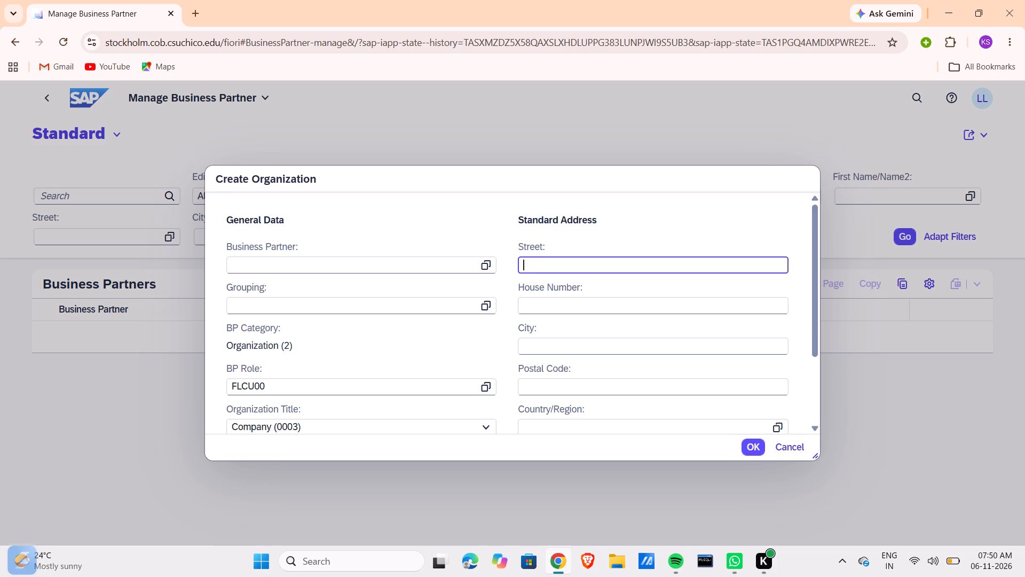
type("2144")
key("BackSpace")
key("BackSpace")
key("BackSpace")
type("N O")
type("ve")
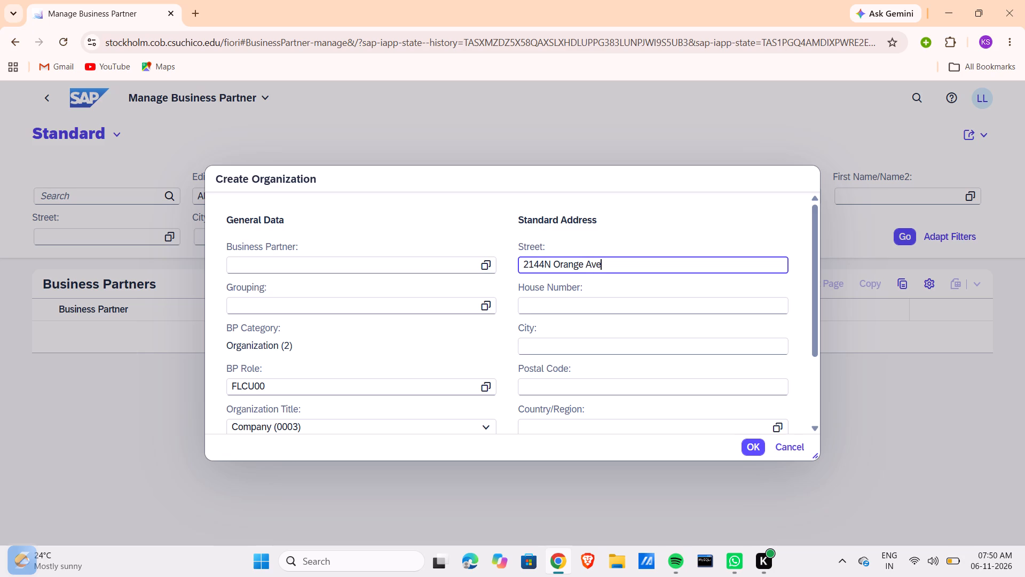
left_click(554, 346)
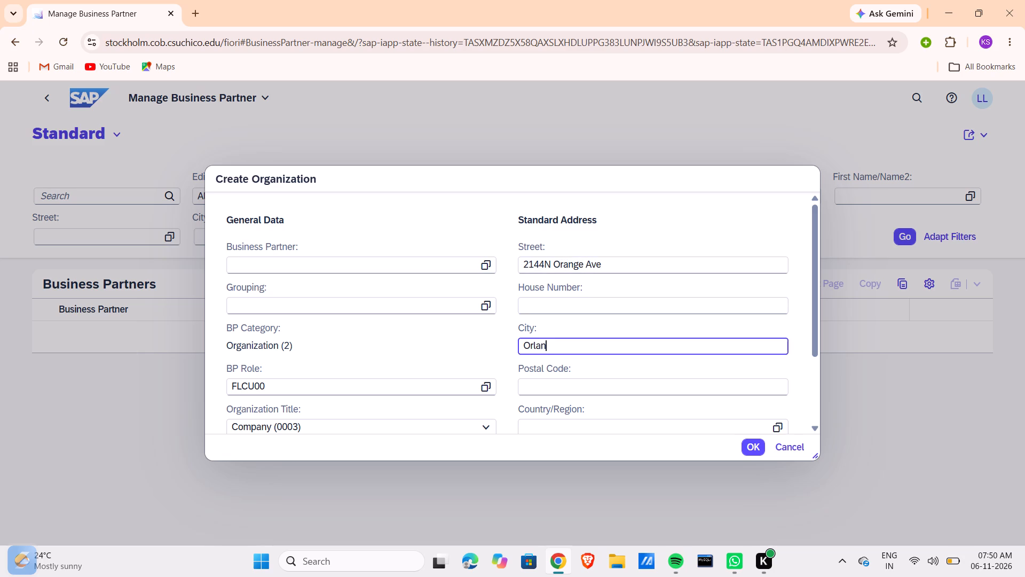
scroll(554, 346, "down", 2)
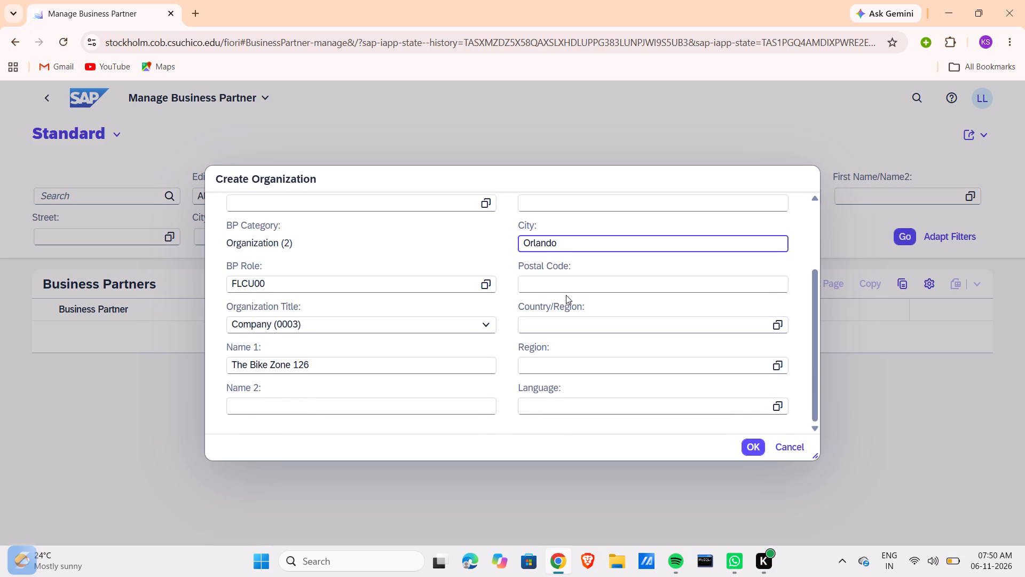
left_click(565, 292)
type("32")
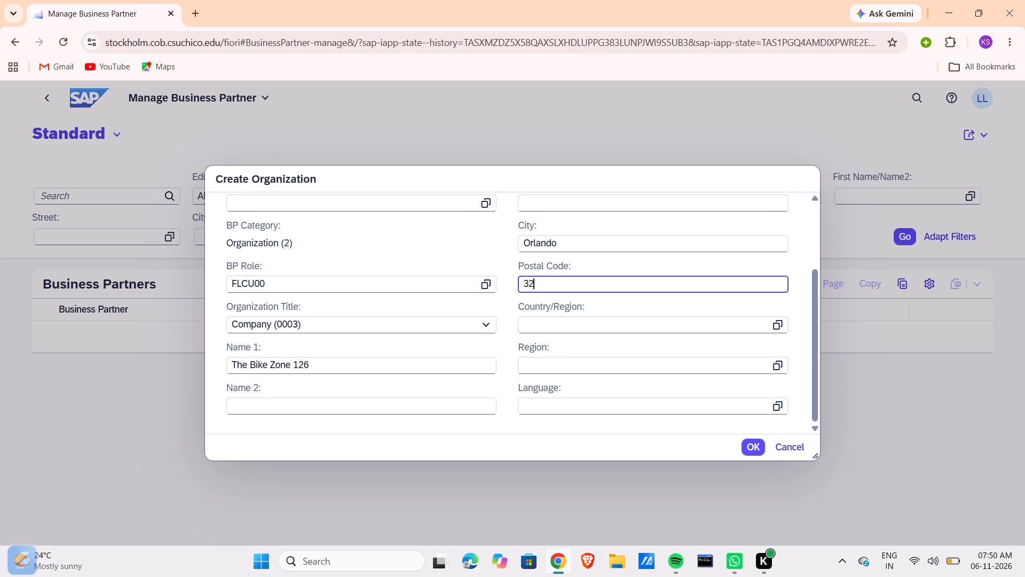
type("804")
Set the country to US, the region to FL and the language to EN, and confirm the new organization's initial data.
scroll(565, 292, "down", 1)
left_click(624, 339)
left_click(619, 326)
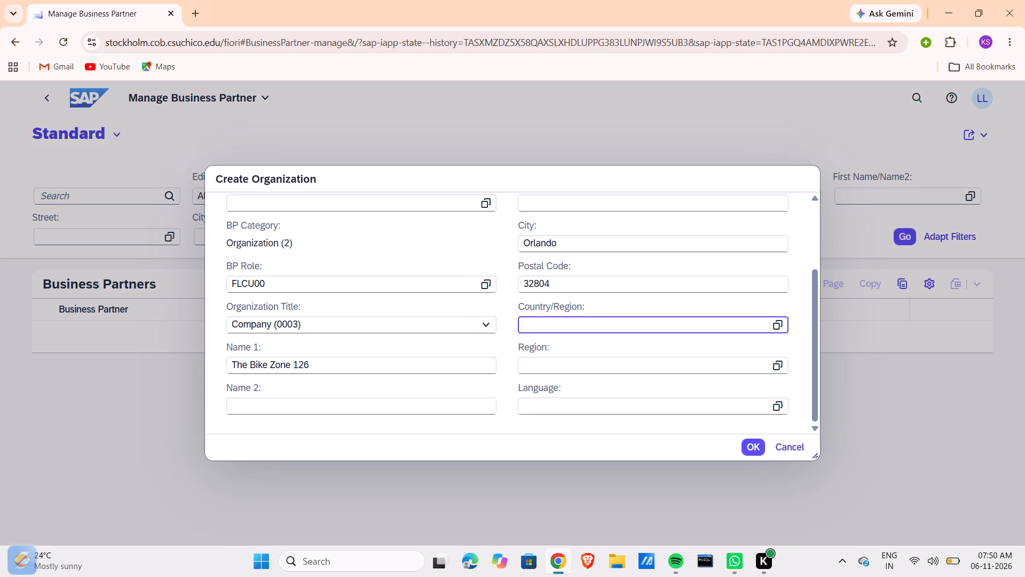
type("US")
left_click(559, 376)
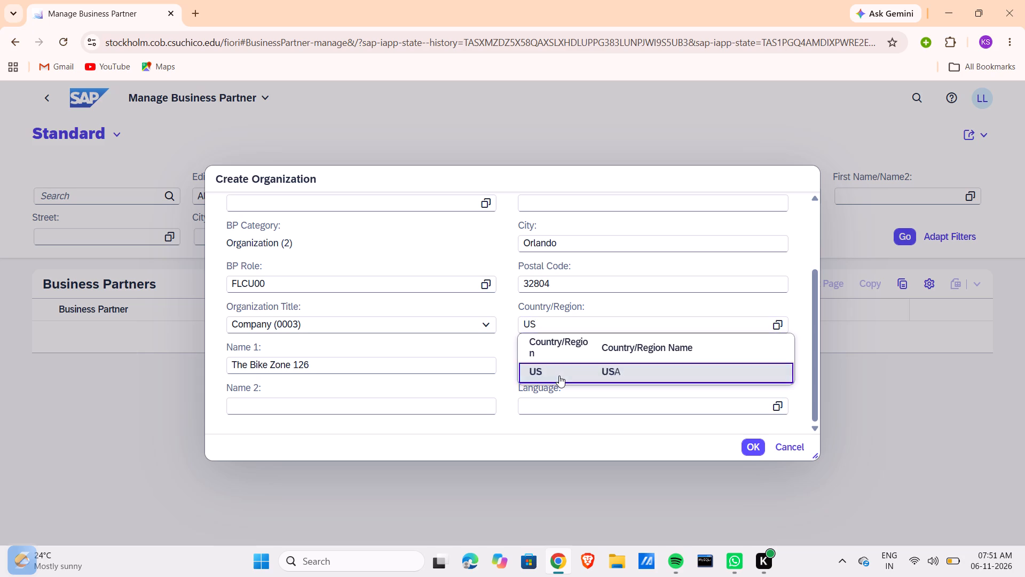
left_click(539, 368)
key("g")
key("BackSpace")
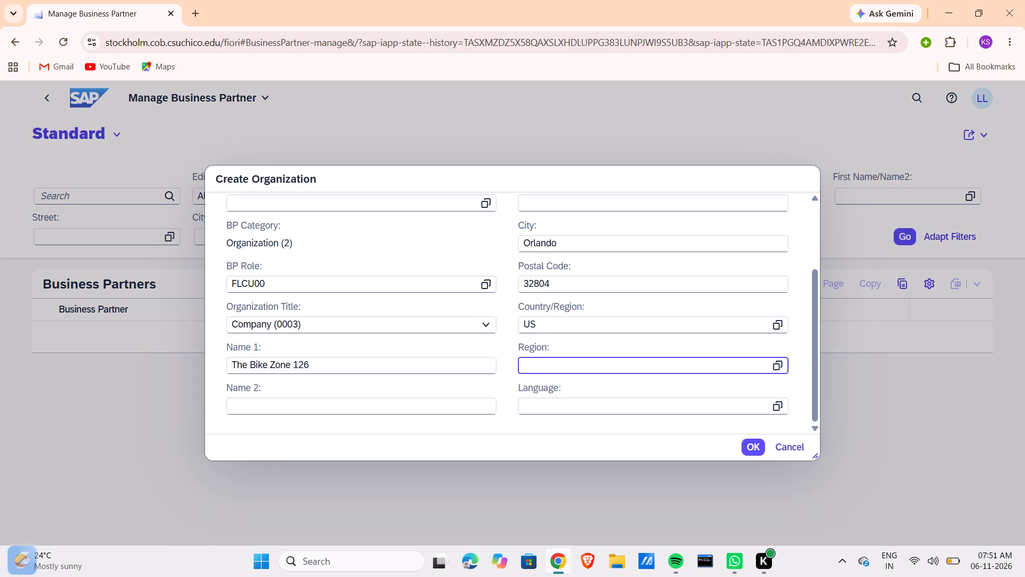
type("FL")
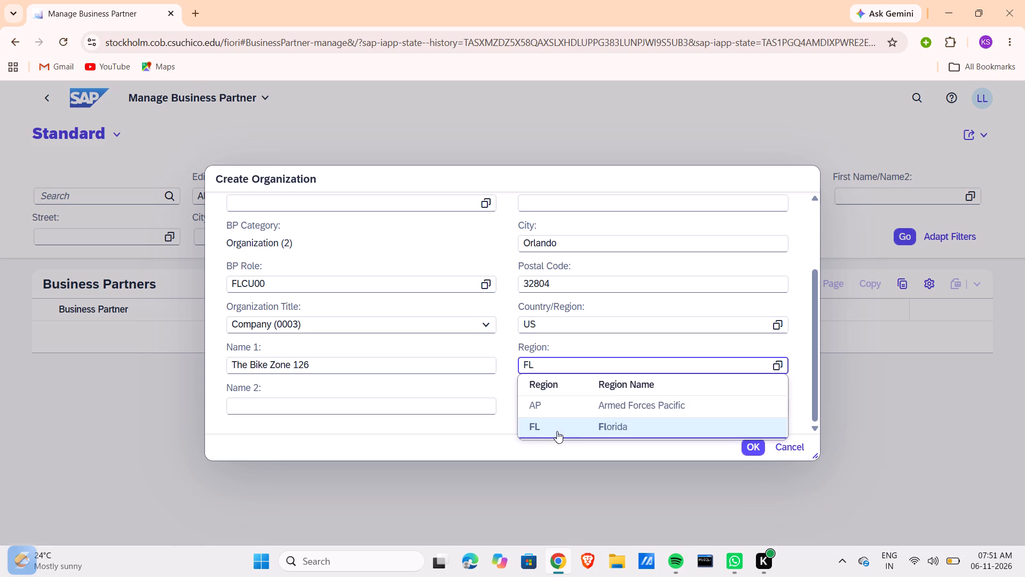
left_click(557, 431)
left_click(571, 405)
type("EN")
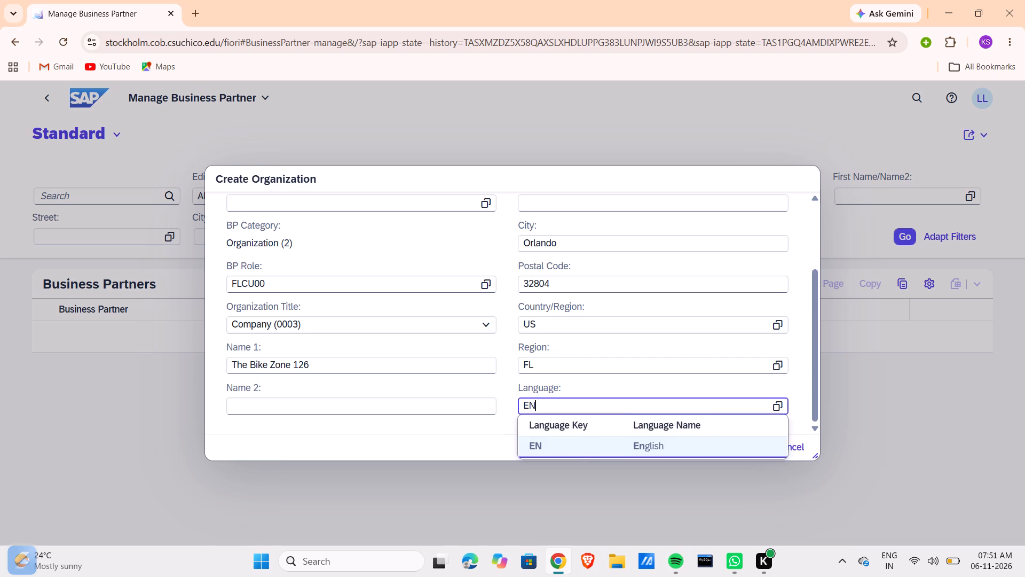
left_click(582, 451)
left_click(752, 448)
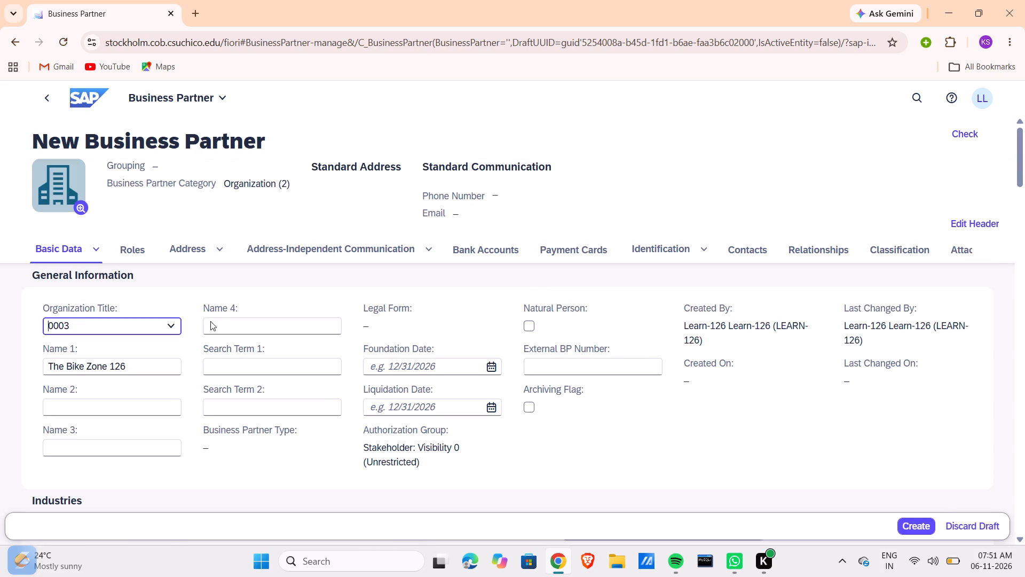
Enter 126 as Search Term 1 in the new business partner's general information.
left_click(282, 366)
type("126")
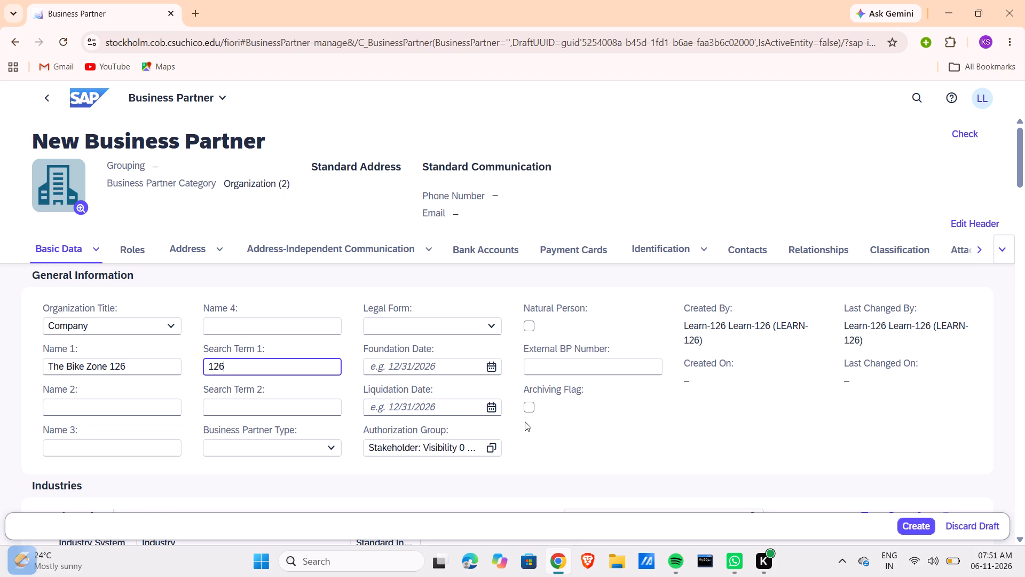
Review the address, roles and general information of the new business partner The Bike Zone 126.
scroll(525, 422, "down", 1)
scroll(525, 422, "up", 2)
left_click(202, 255)
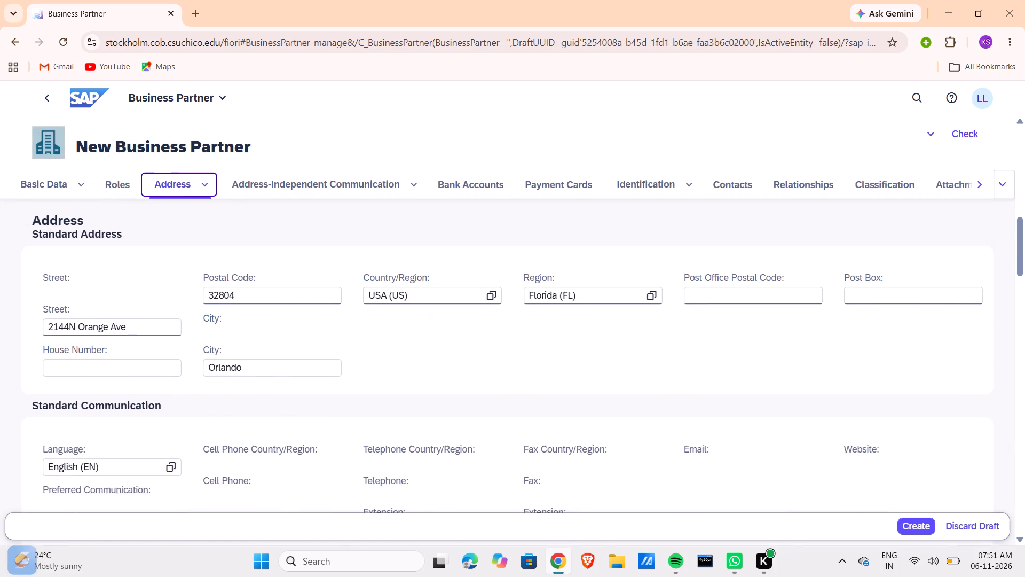
scroll(256, 362, "up", 1)
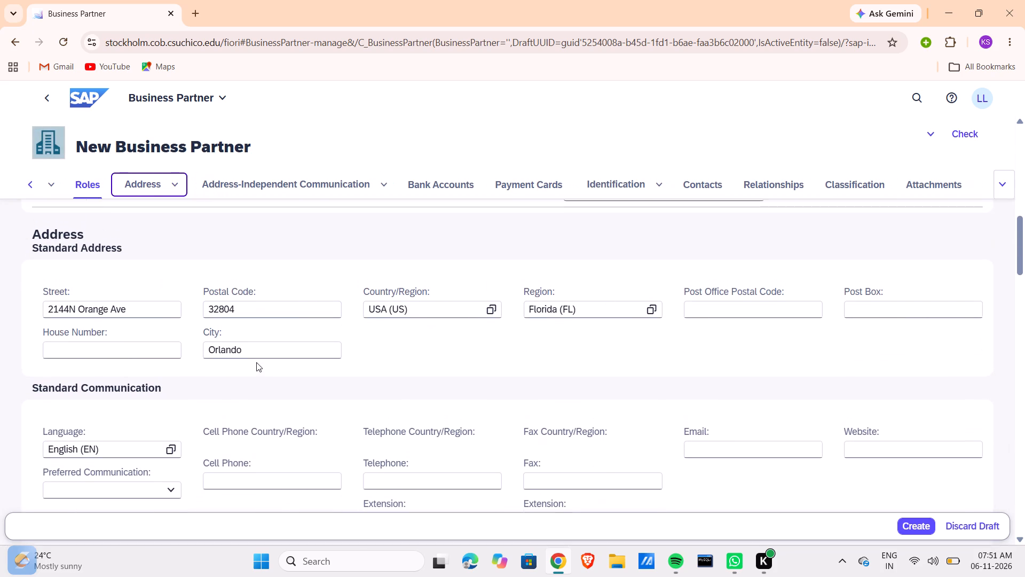
scroll(256, 362, "up", 3)
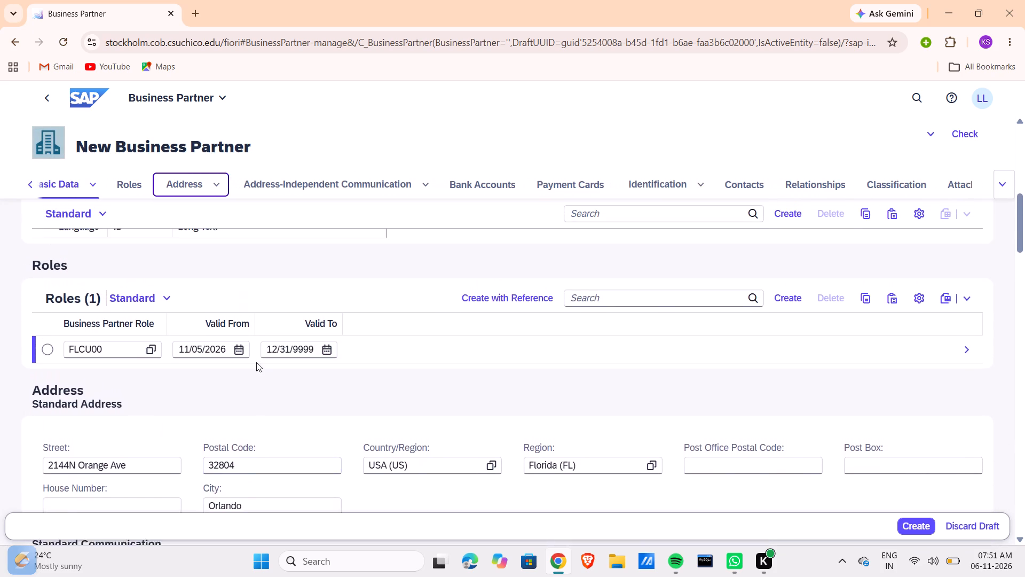
scroll(256, 362, "up", 1)
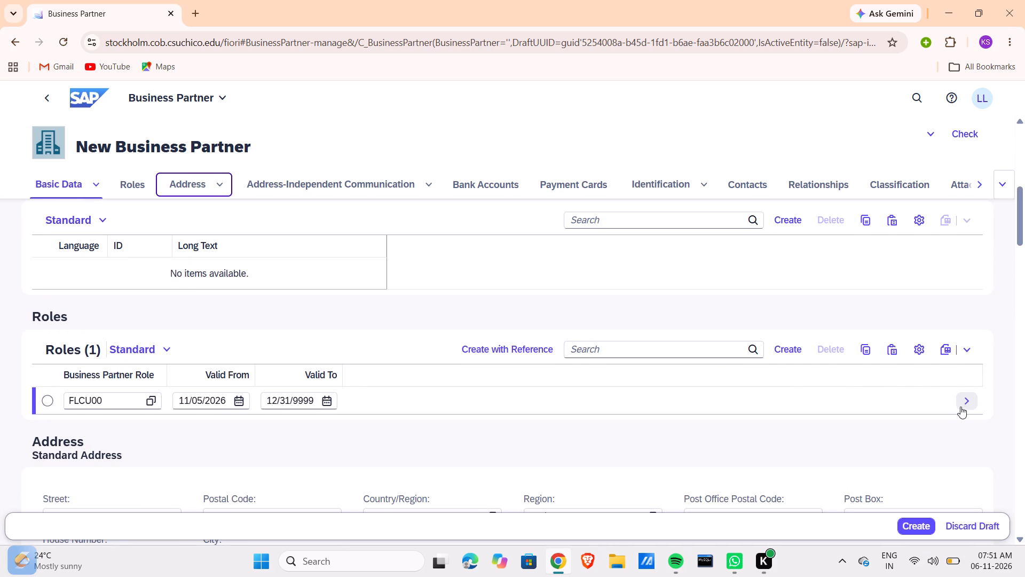
scroll(640, 333, "up", 9)
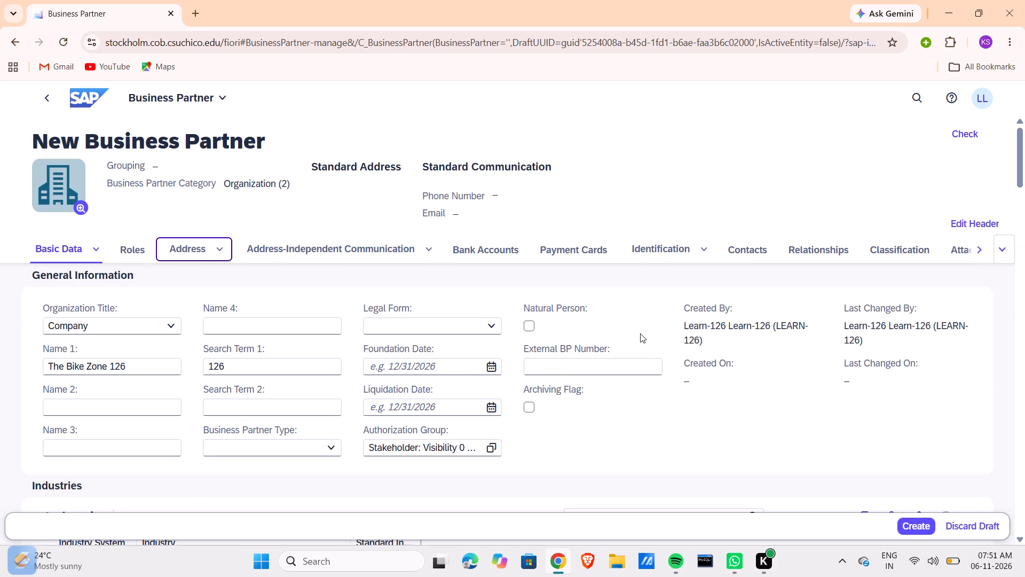
Open the details of the FLCU00 role from the Roles table, agreeing to leave the current page.
scroll(640, 333, "down", 6)
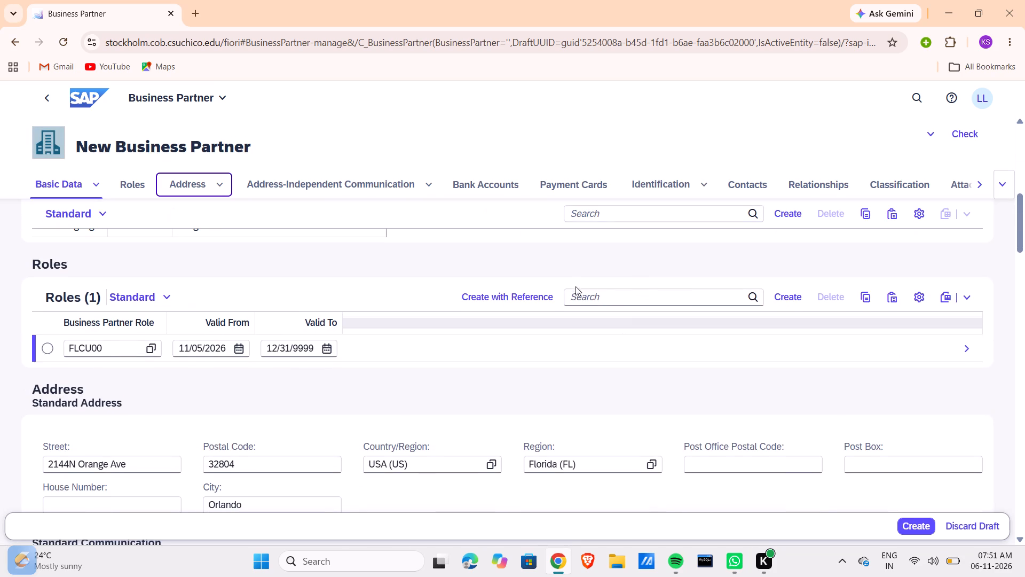
left_click(969, 346)
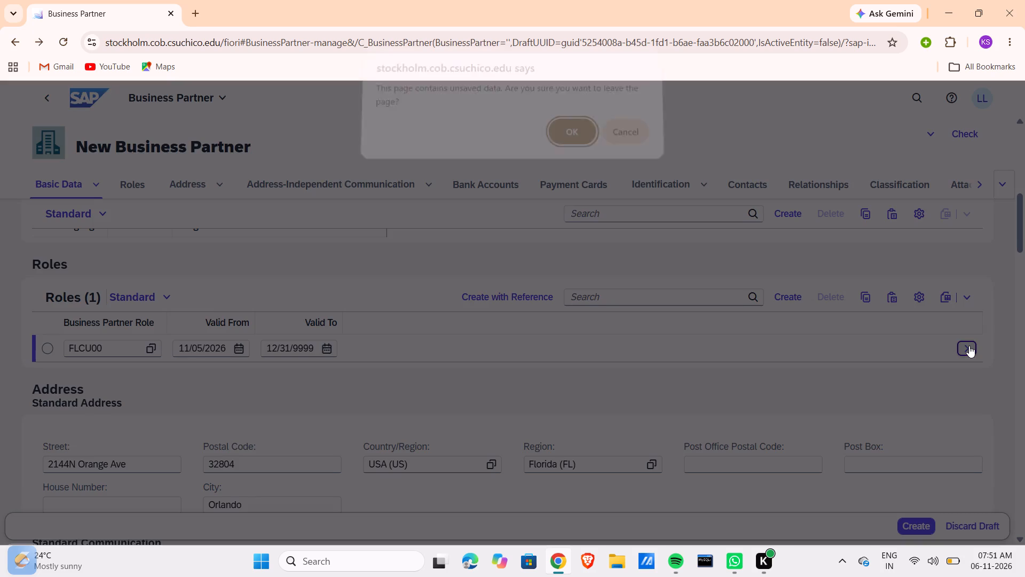
left_click(566, 140)
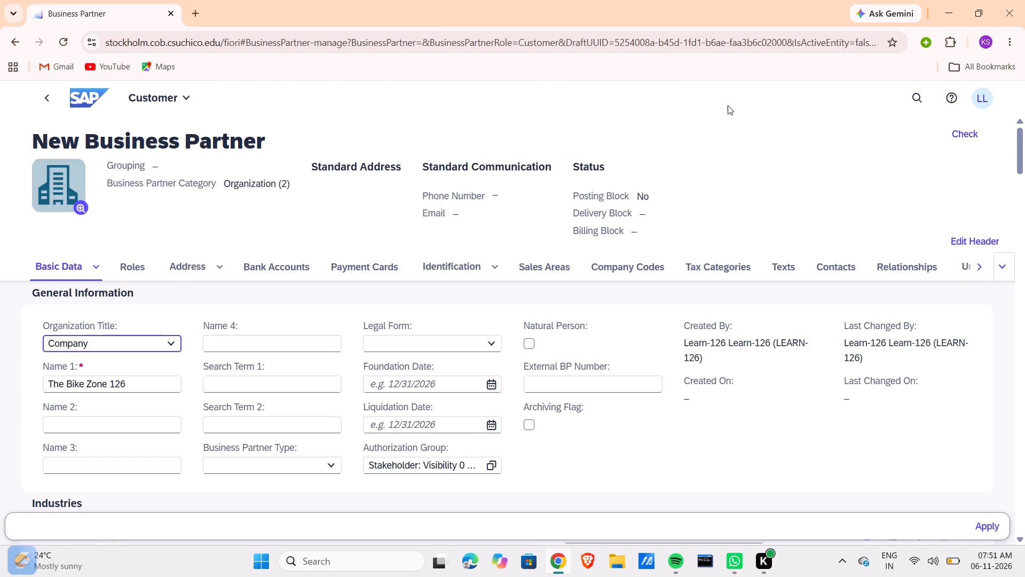
Enter 126 as Search Term 1 in the customer view's general information.
left_click(258, 384)
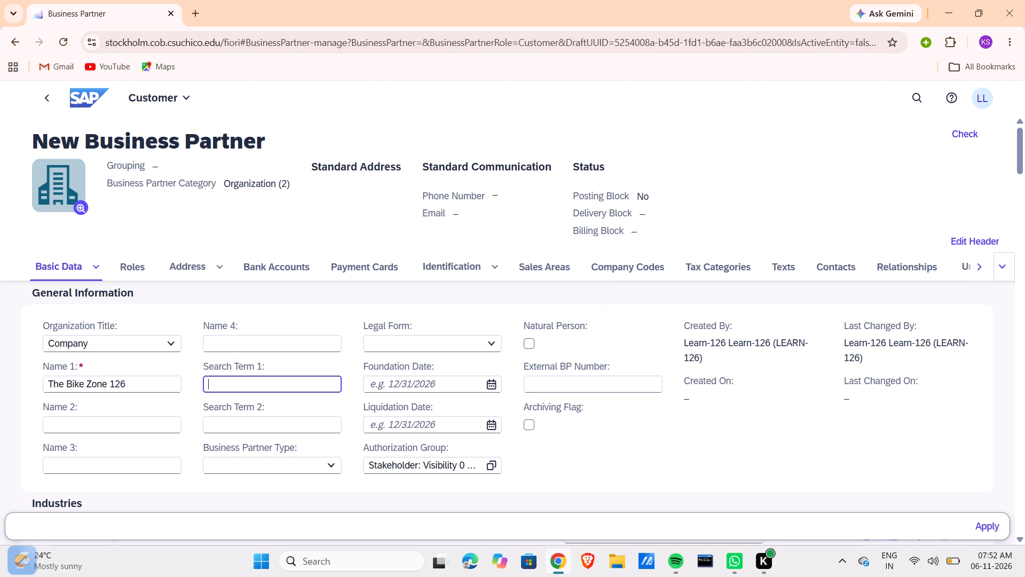
type("126")
Examine the customer view's additional information, roles, standard address and standard communication data.
scroll(258, 384, "down", 9)
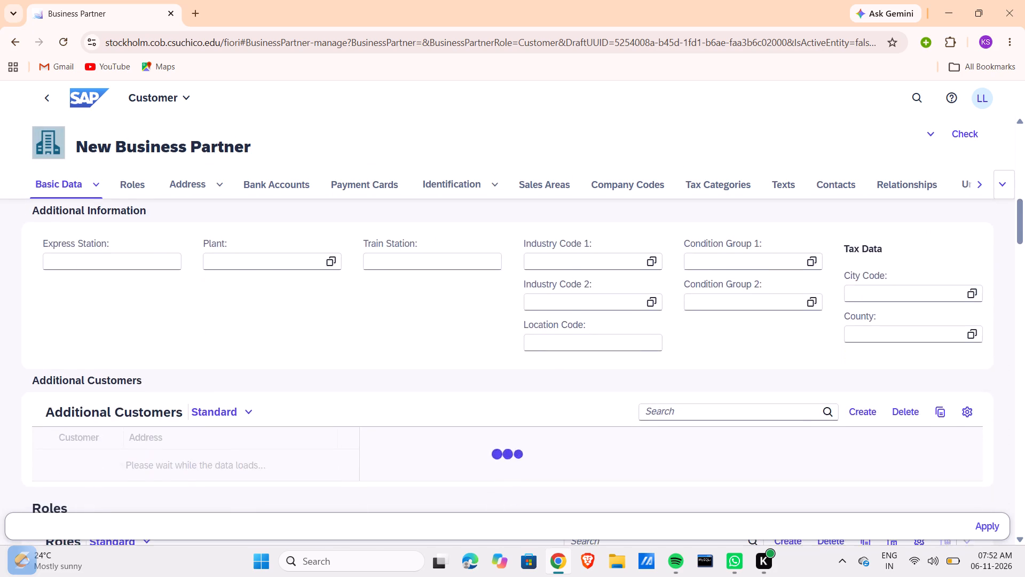
scroll(258, 384, "down", 4)
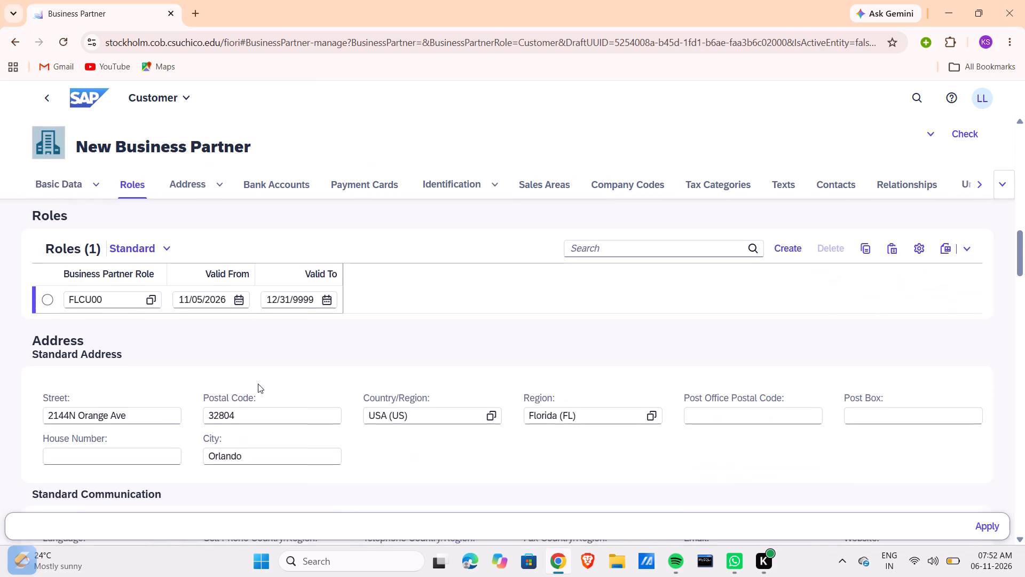
scroll(258, 384, "down", 2)
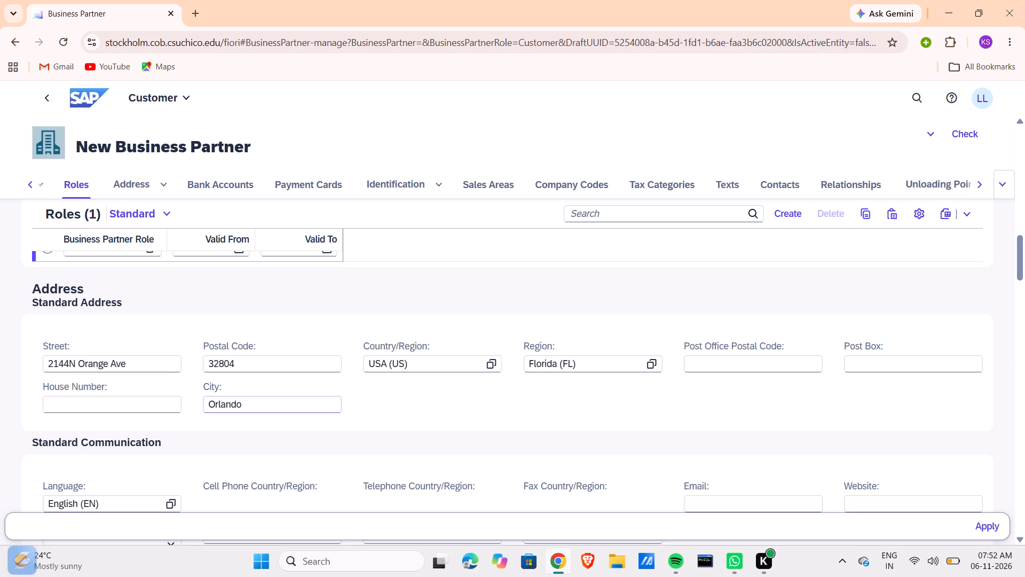
scroll(423, 410, "down", 2)
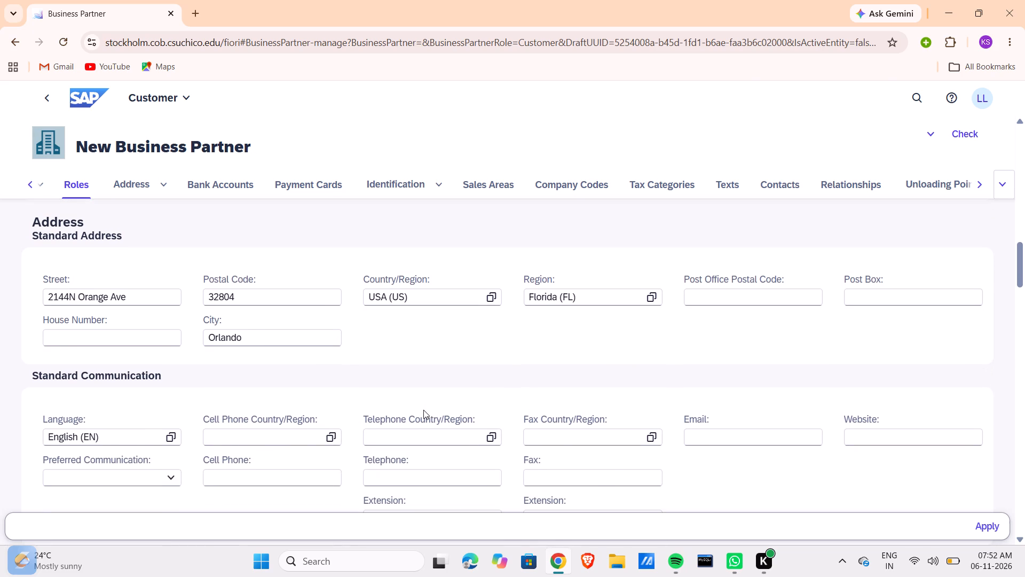
scroll(423, 410, "up", 12)
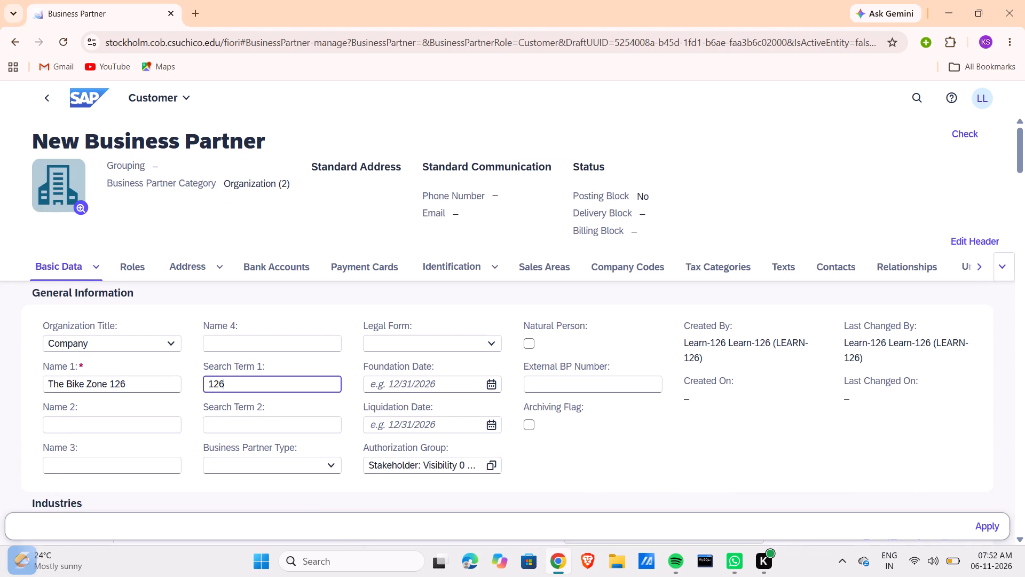
Leave the new customer's page without creating or discarding the draft and go to the Fiori home page.
left_click(48, 92)
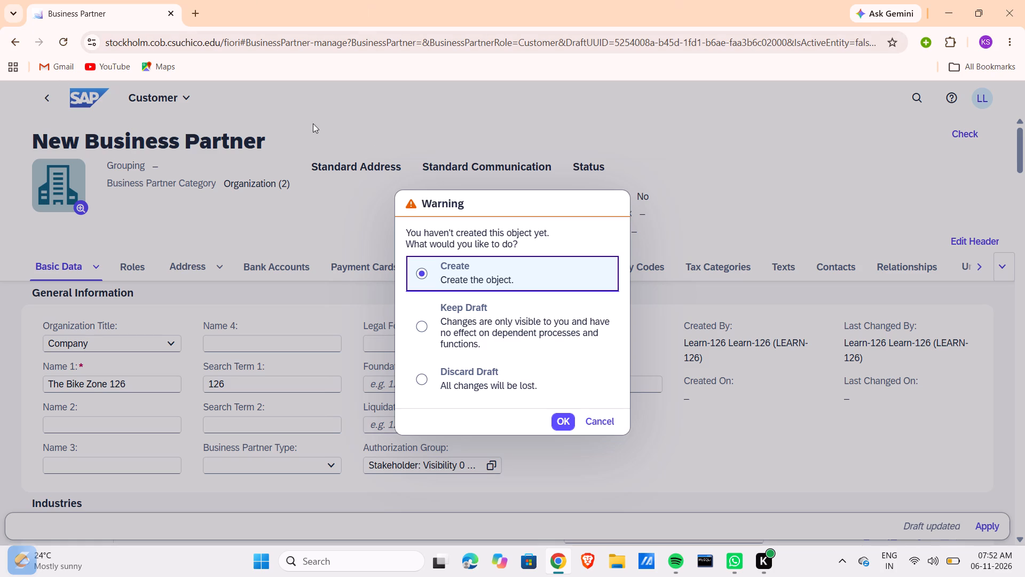
left_click(609, 430)
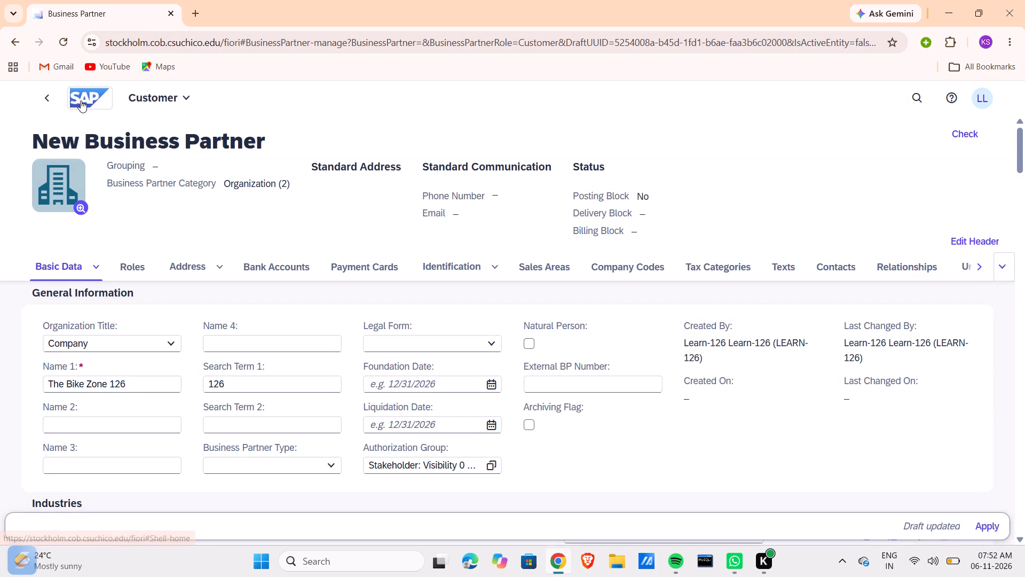
left_click(81, 100)
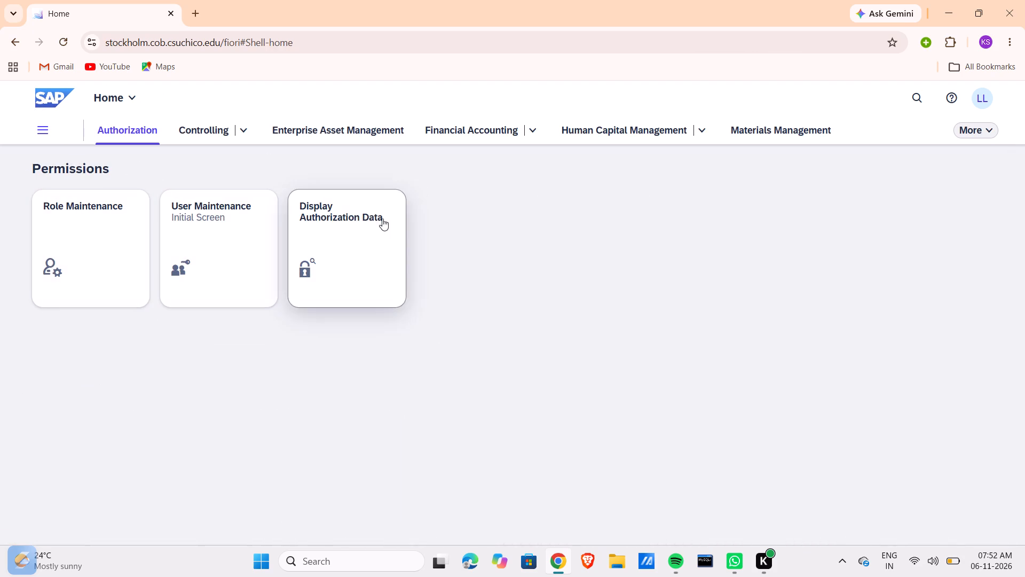
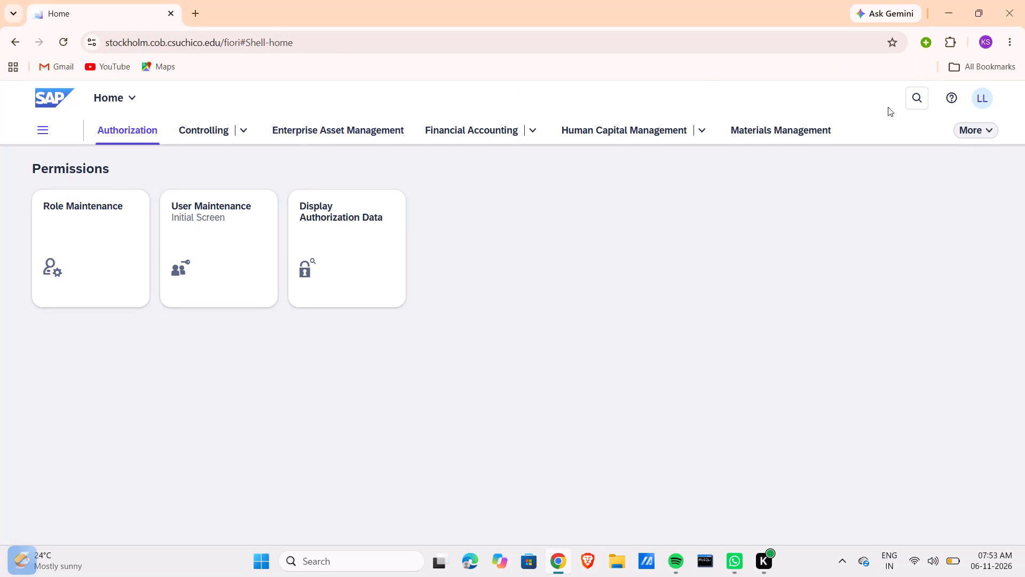
Open Manage Business Partner Master Data from the Sales and Distribution space and start creating an organization.
left_click(973, 134)
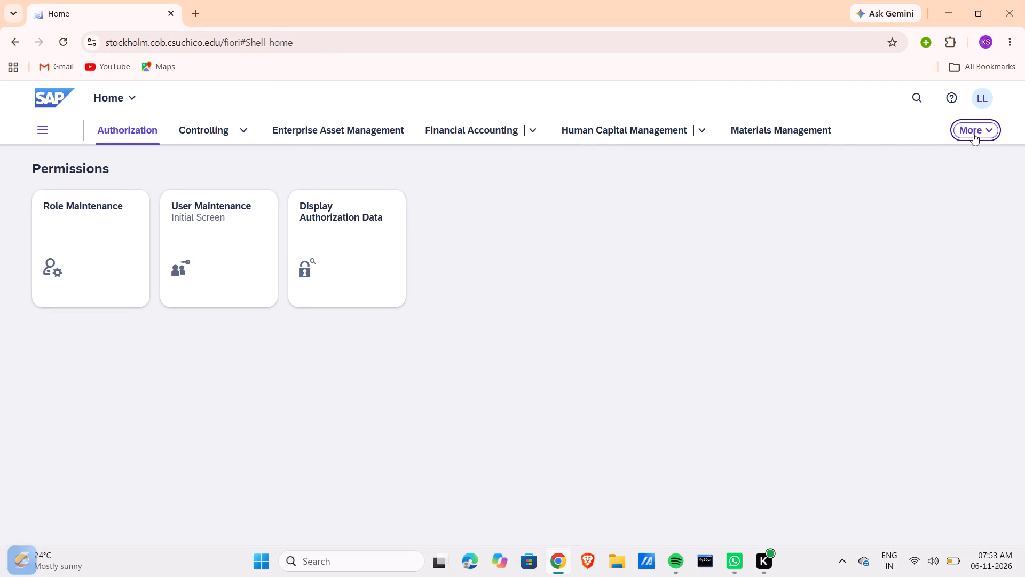
left_click(881, 258)
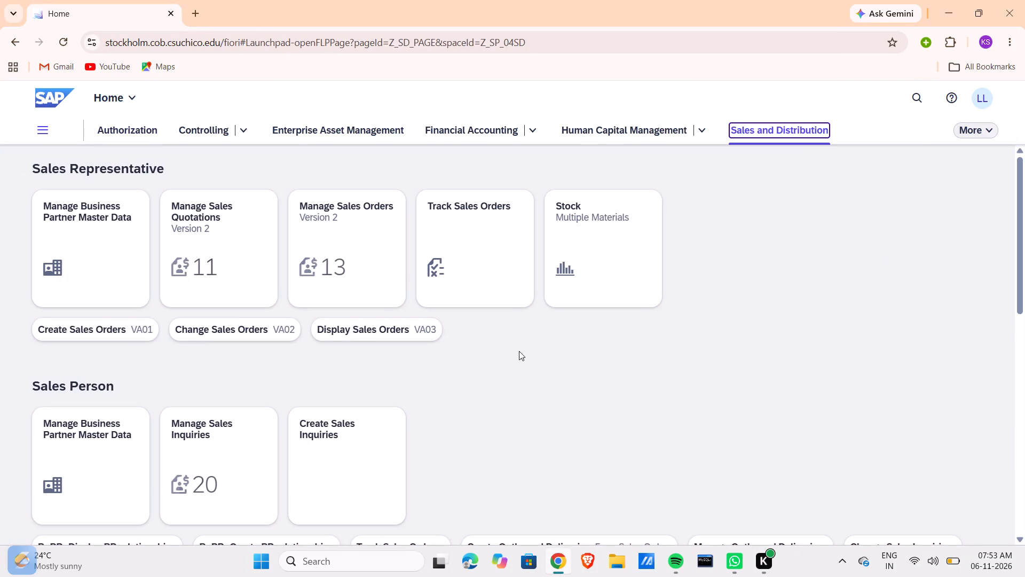
double_click(85, 224)
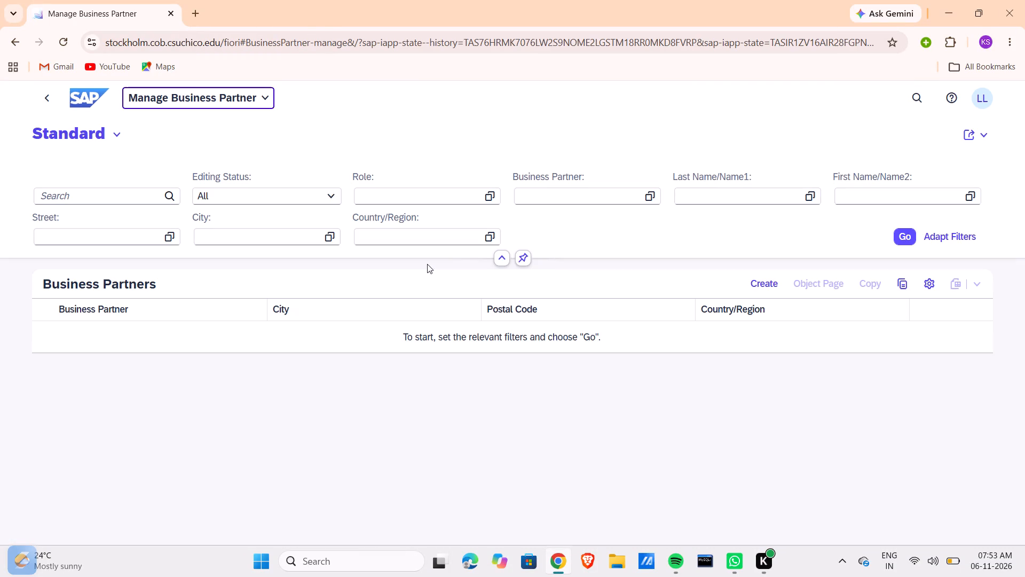
left_click(754, 292)
left_click(752, 331)
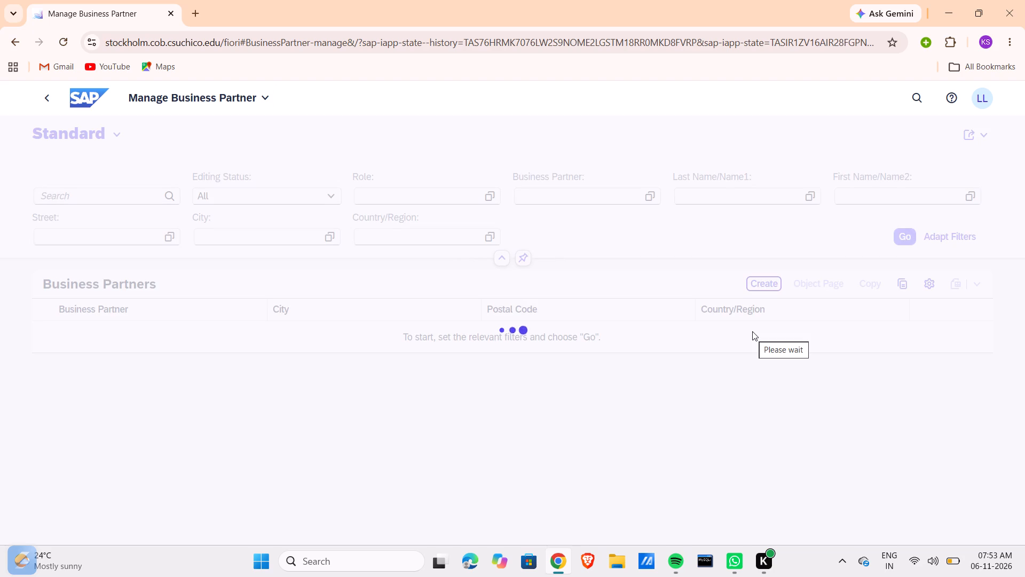
left_click(752, 331)
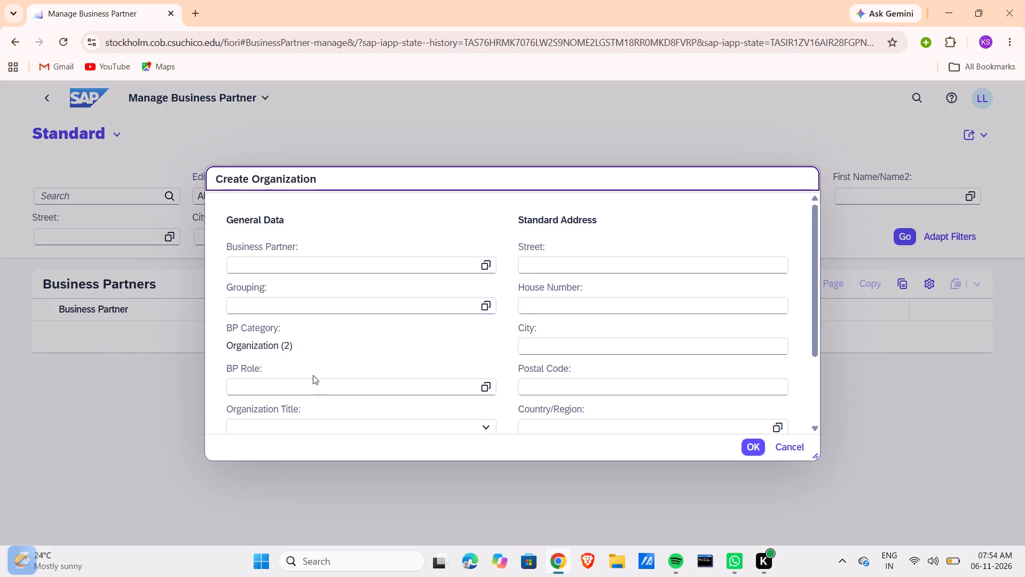
Look up the role FLCU00 and assign it as the new organization's BP Role.
left_click(480, 387)
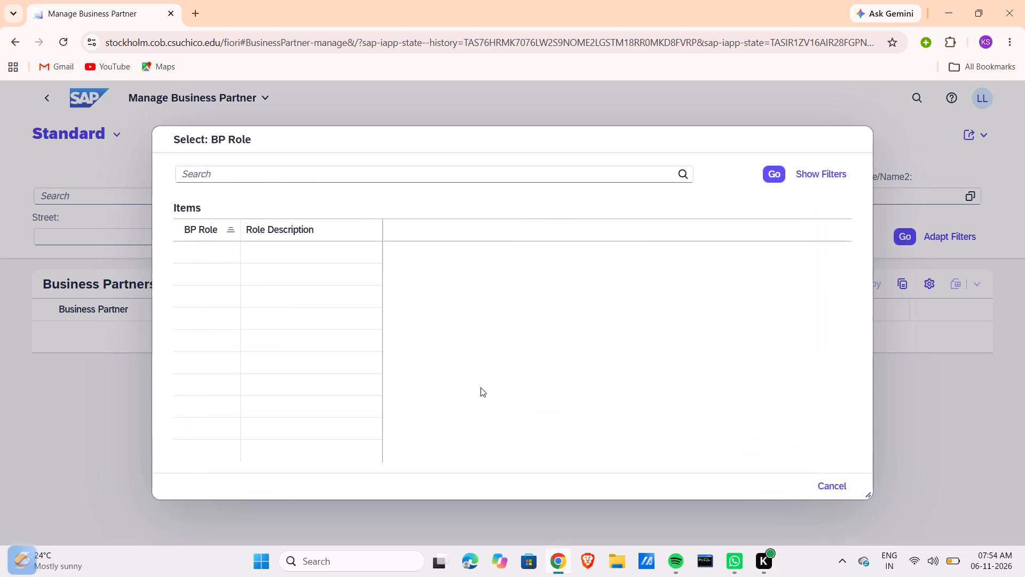
left_click_drag(335, 184, 328, 176)
left_click(328, 176)
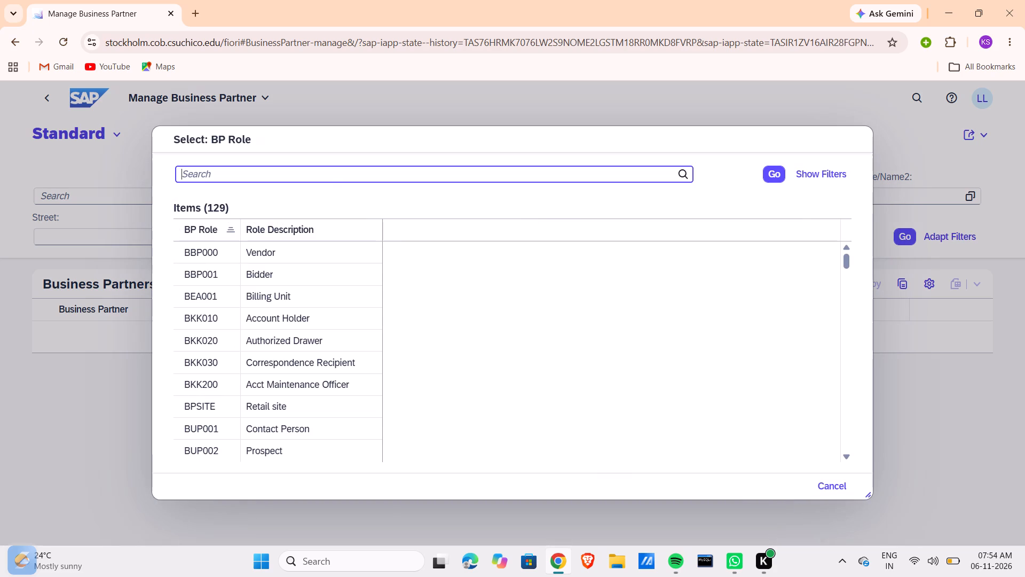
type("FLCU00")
left_click(309, 177)
key("Return")
left_click(298, 252)
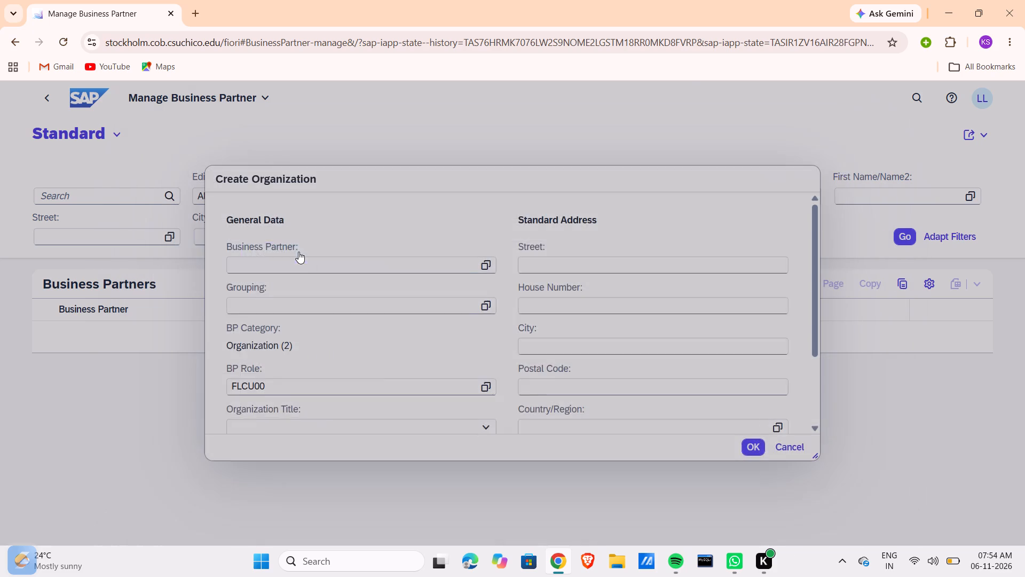
Set the organization title to Company (0003) and Name 1 to The Bike Zone 126.
scroll(309, 390, "down", 2)
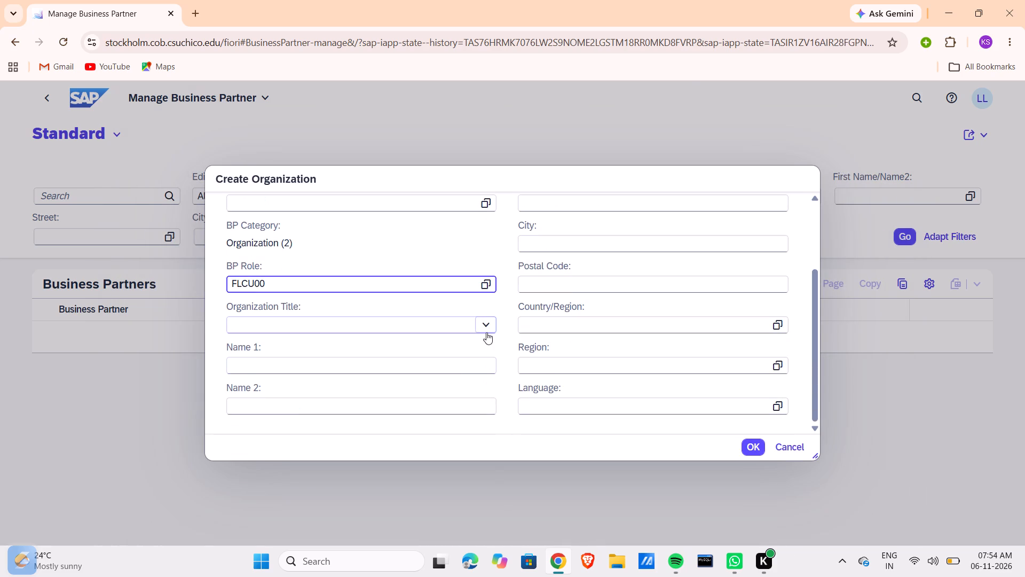
left_click(486, 332)
left_click(423, 346)
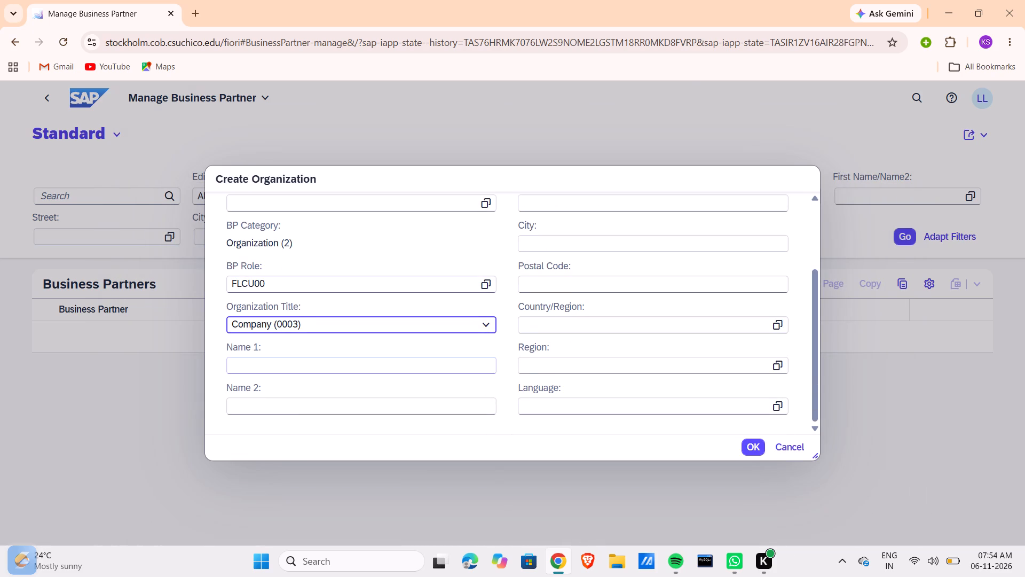
left_click(326, 364)
key("t")
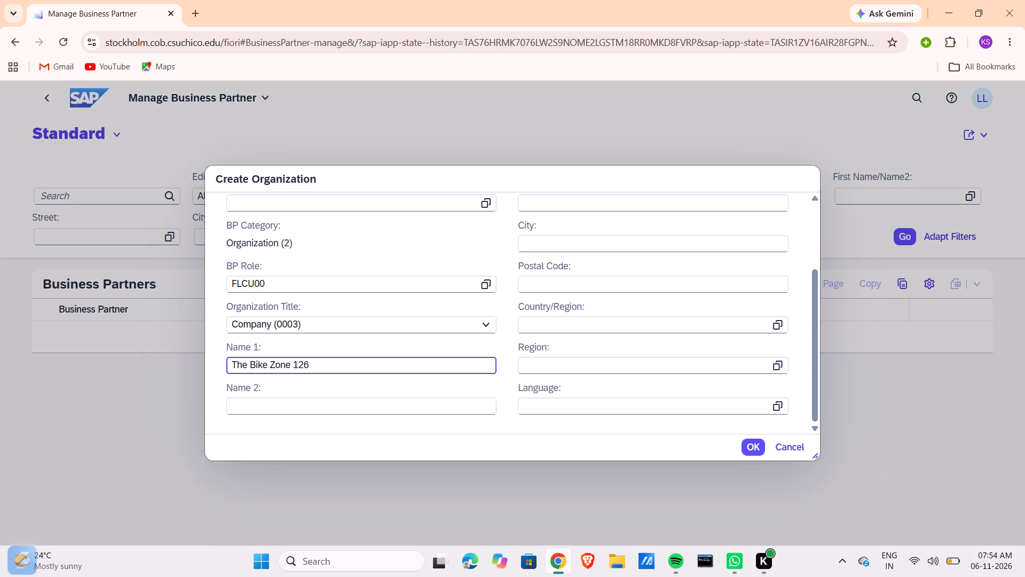
Enter the company's street address and the city Orlando in the standard address.
scroll(692, 348, "up", 5)
left_click(594, 262)
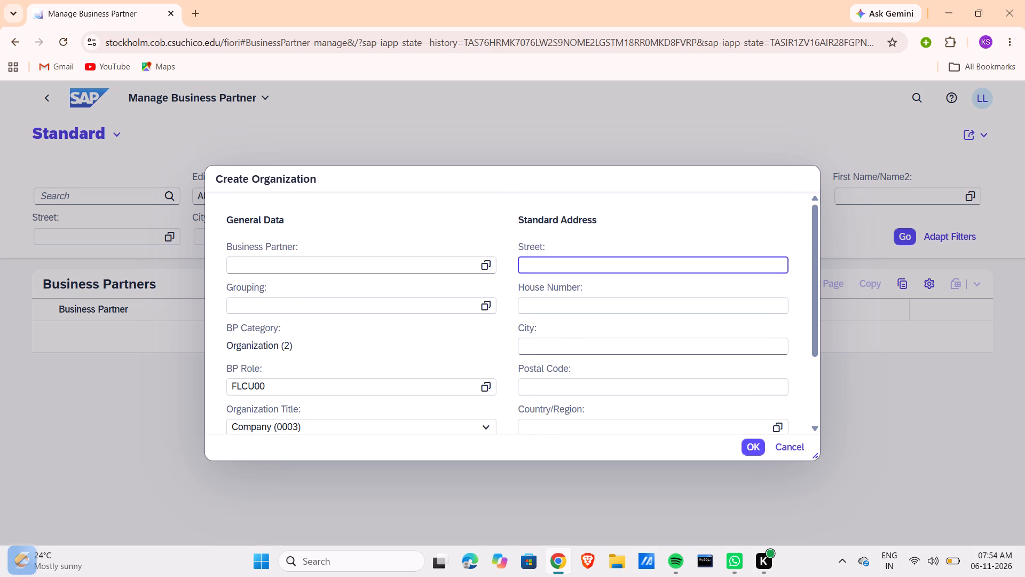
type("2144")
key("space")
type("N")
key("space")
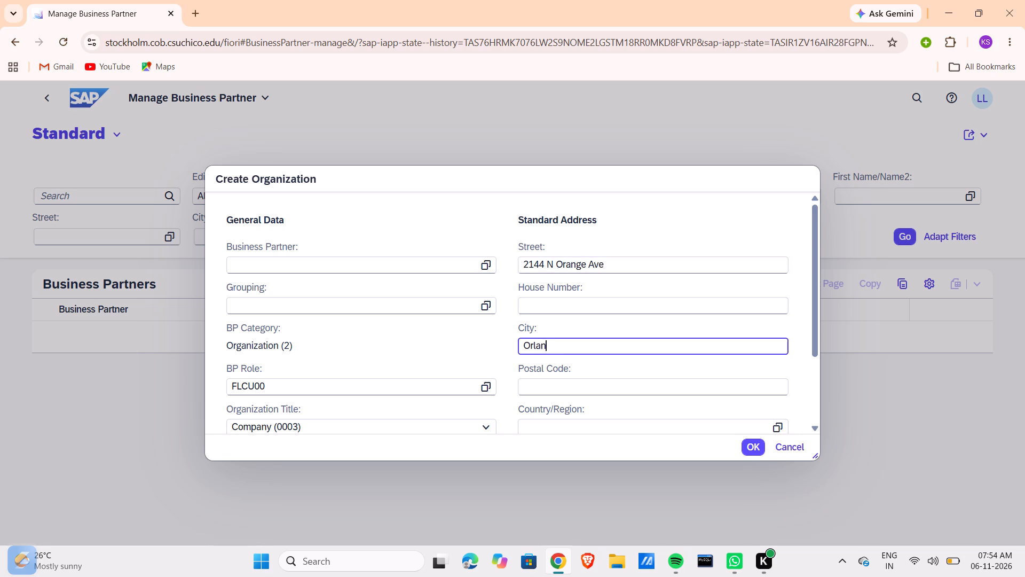
Complete the standard address with postal code 32804, country US and region FL.
scroll(541, 340, "down", 2)
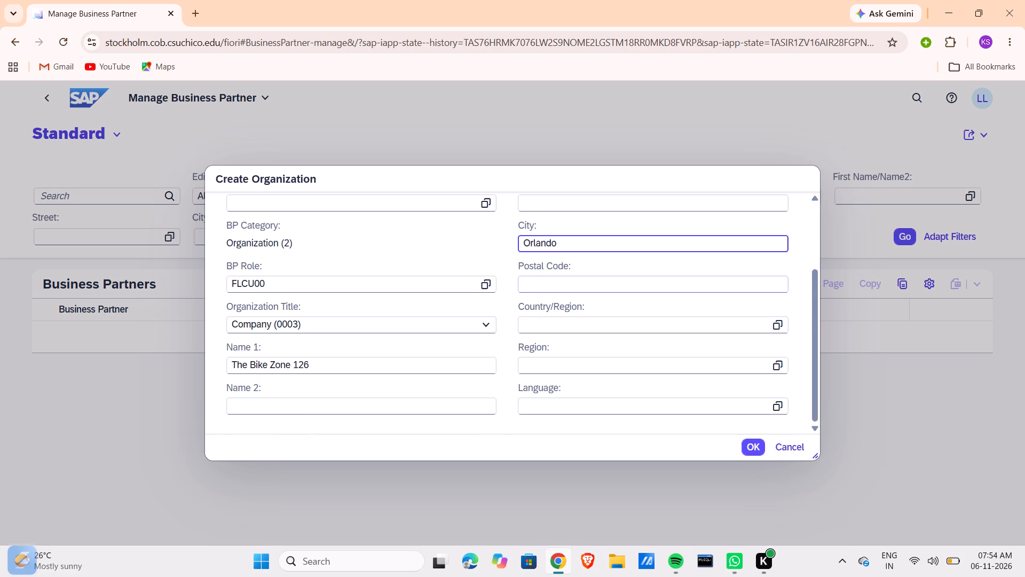
left_click(555, 280)
key("2")
key("BackSpace")
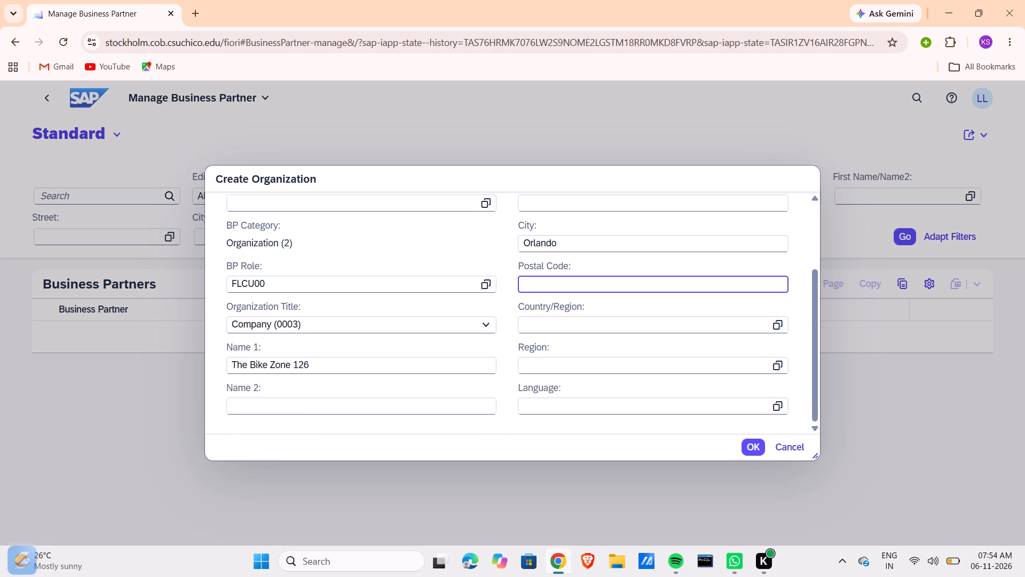
type("32804")
scroll(555, 280, "down", 1)
left_click(576, 336)
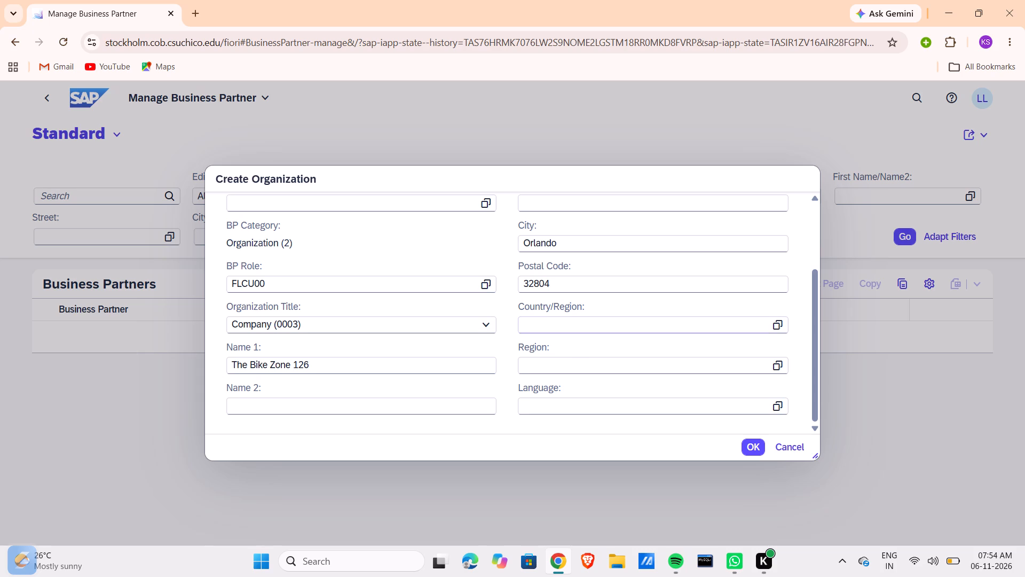
left_click(533, 326)
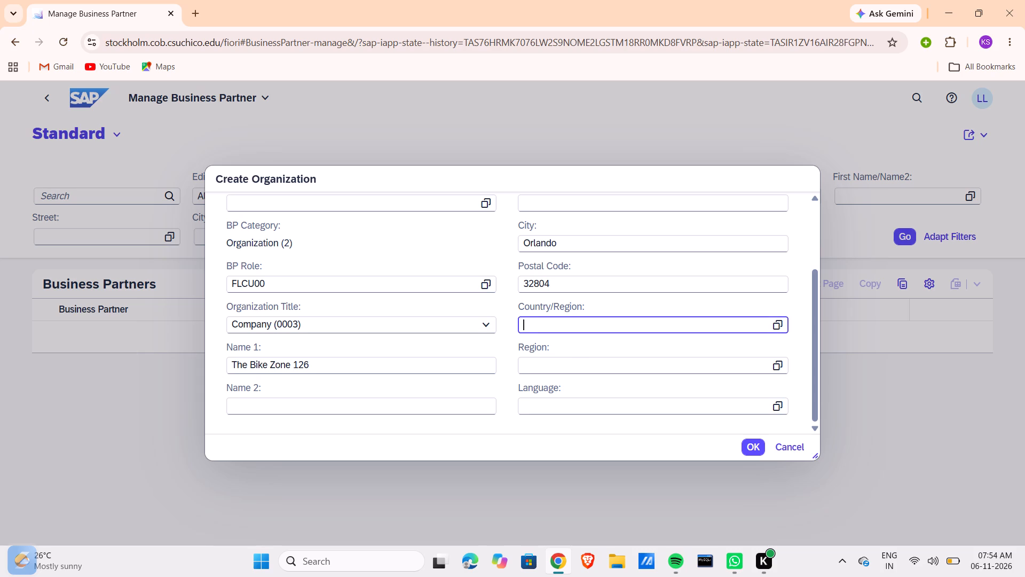
type("us")
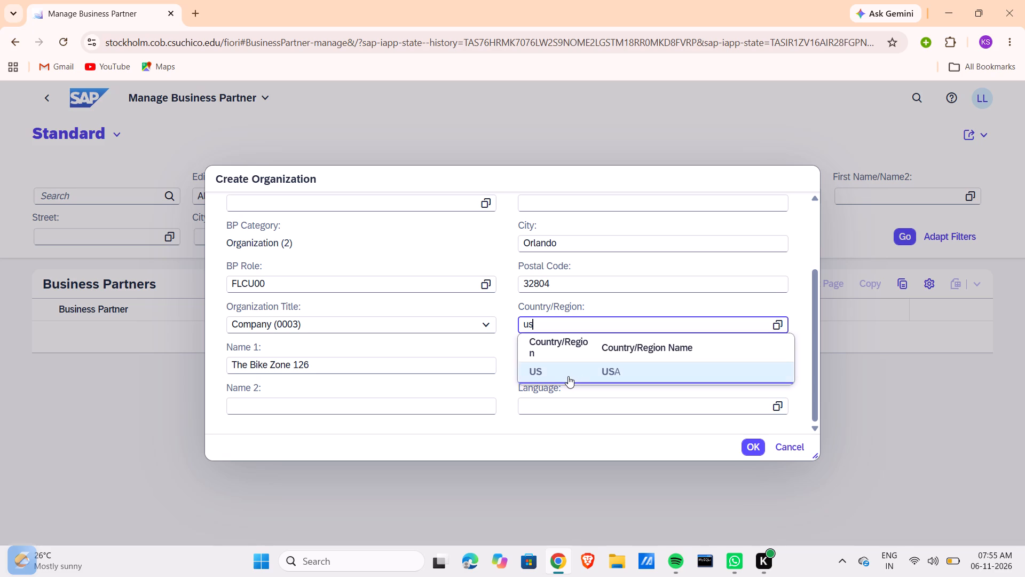
left_click(567, 376)
left_click(548, 365)
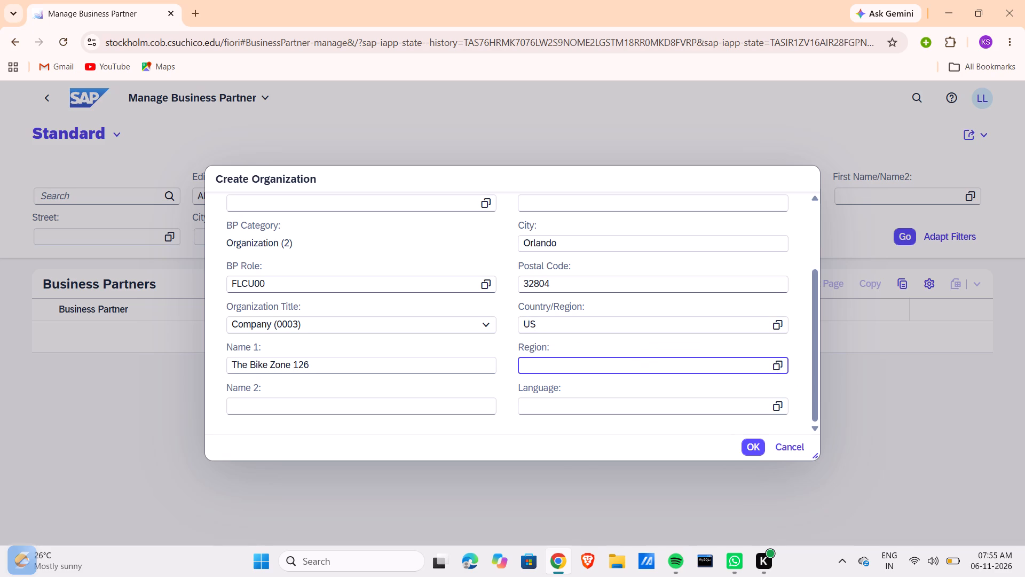
type("fl")
Set the language to EN and confirm the organization data to open the new business partner's draft.
left_click(563, 401)
left_click(564, 406)
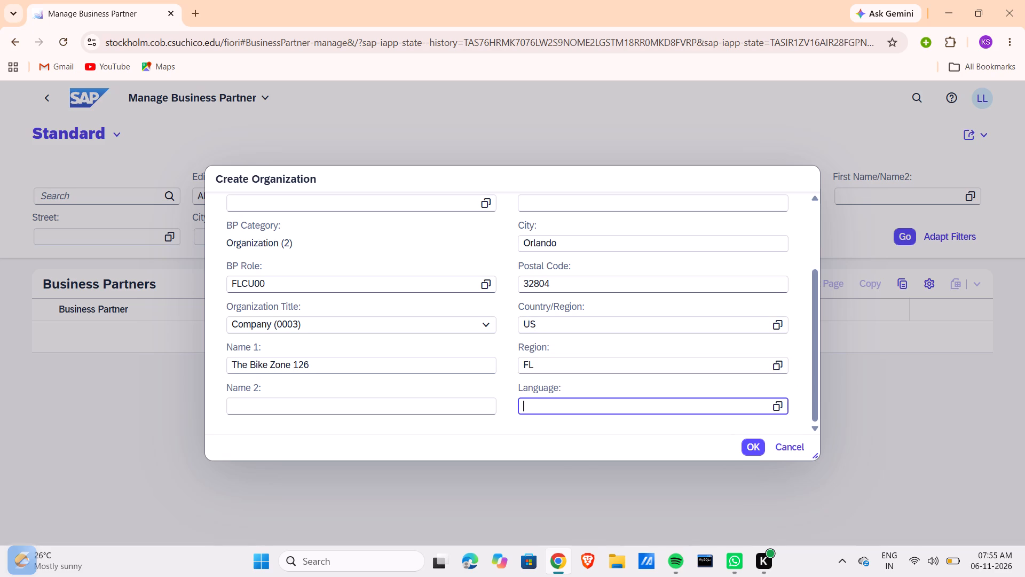
type("en")
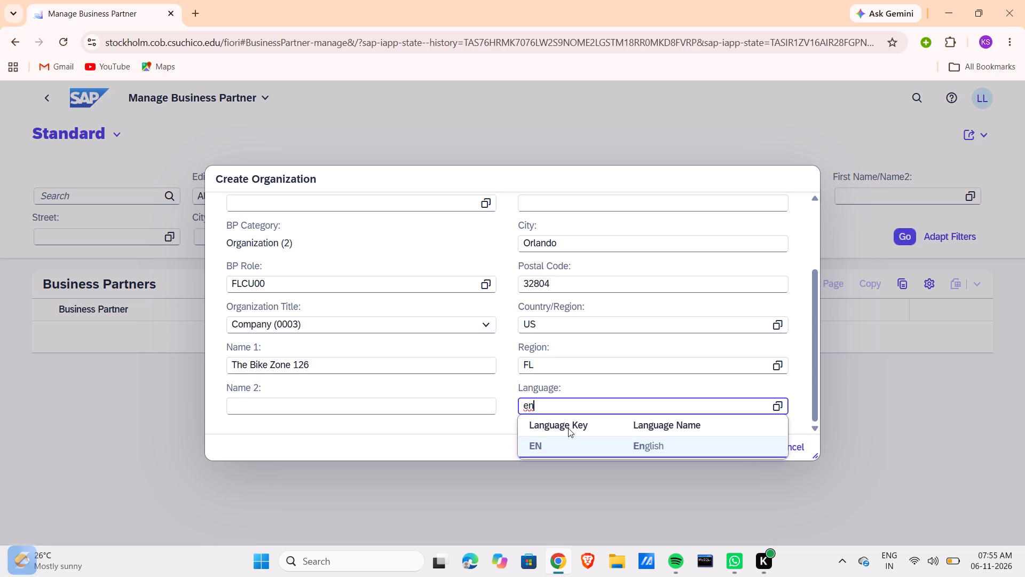
left_click(565, 449)
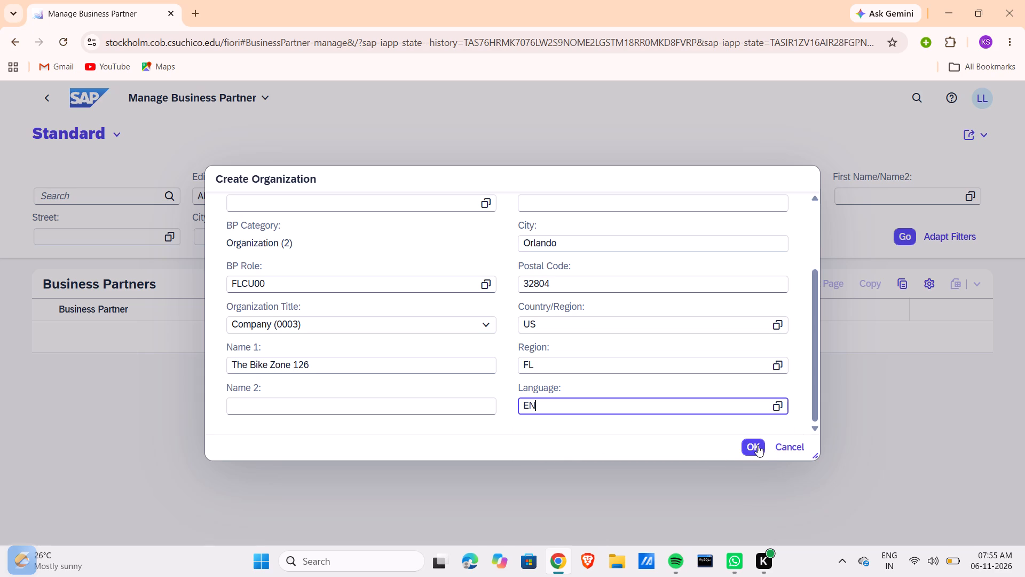
left_click(758, 445)
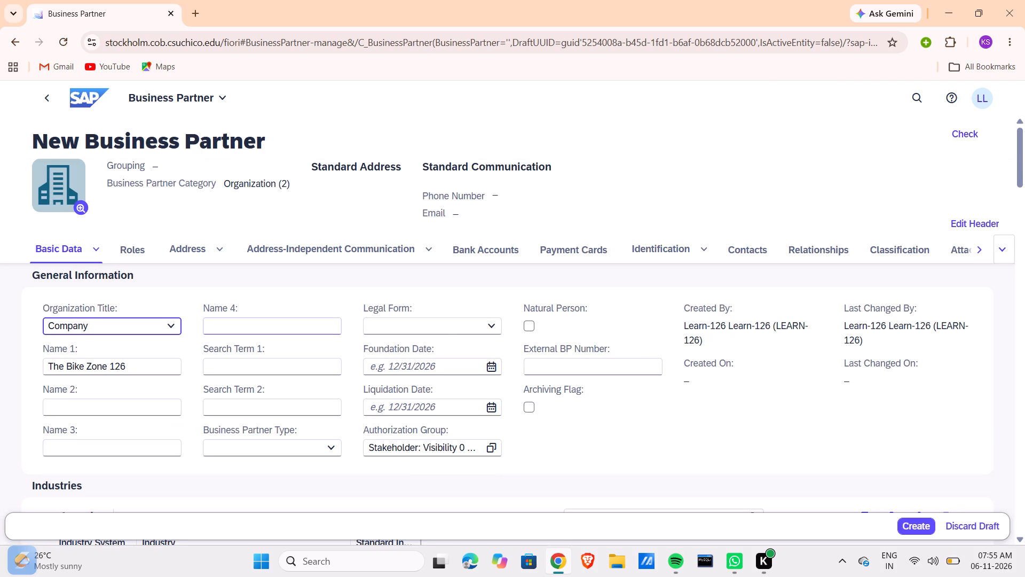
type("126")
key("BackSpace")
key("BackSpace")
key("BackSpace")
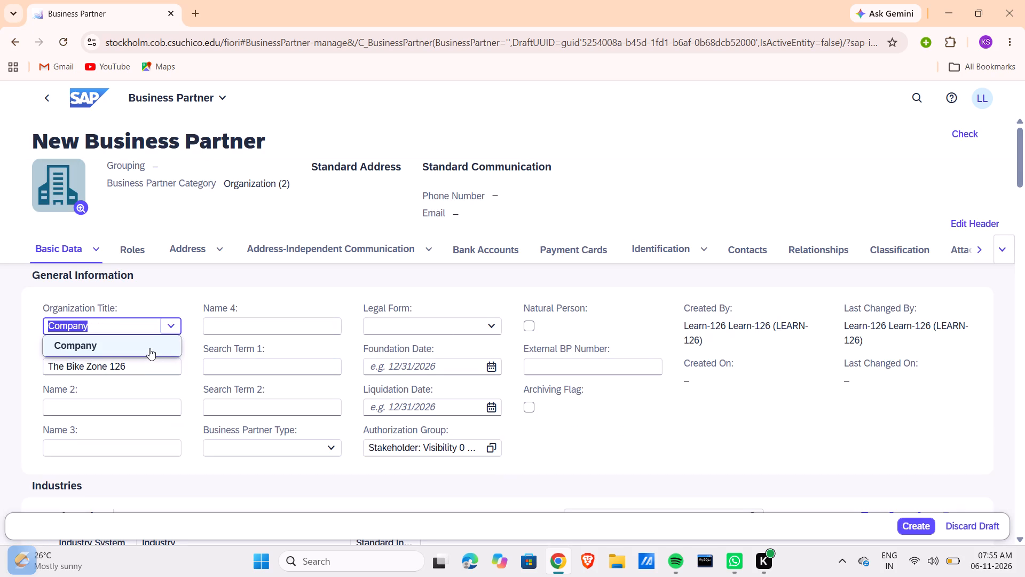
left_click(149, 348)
Enter 126 as Search Term 1 in the new business partner's general information.
left_click(227, 364)
type("126")
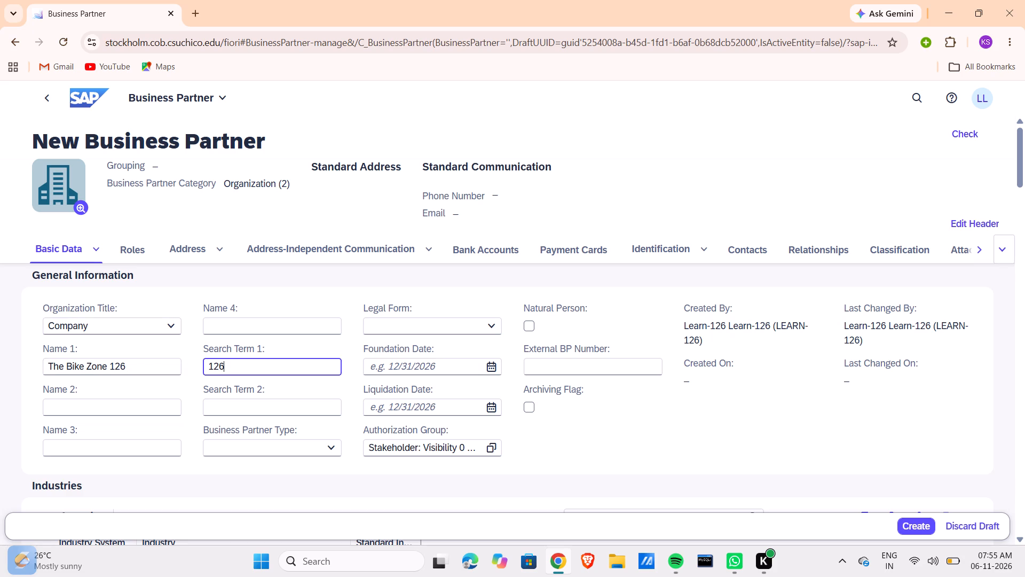
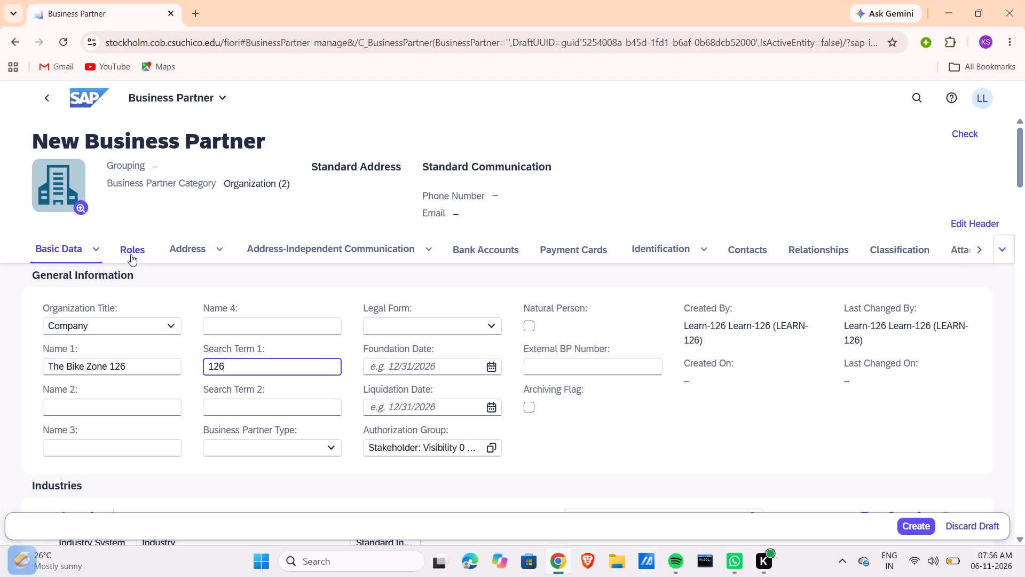
Open the details of the new business partner's standard US address and expand the additional address fields.
left_click(137, 249)
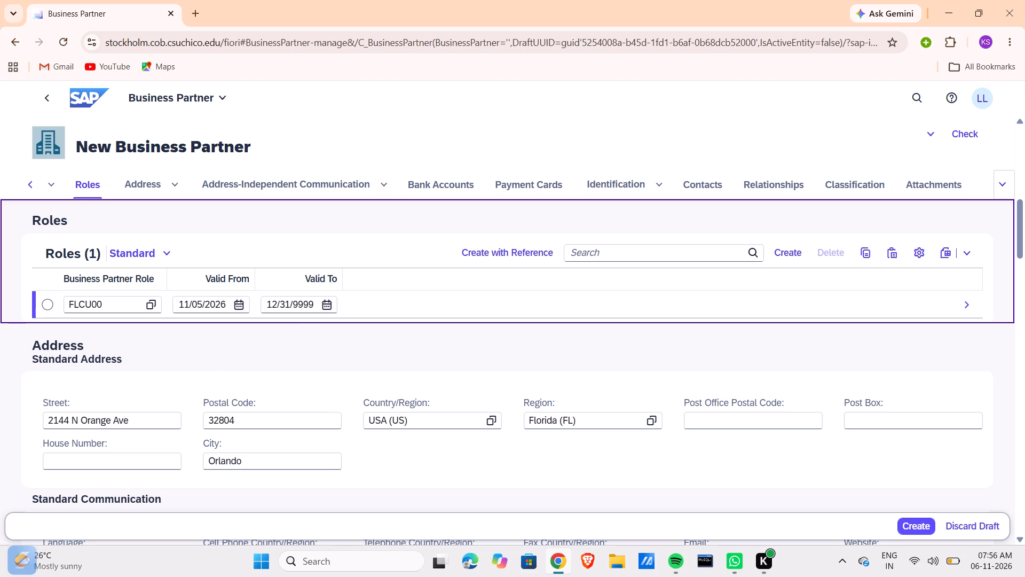
left_click(145, 181)
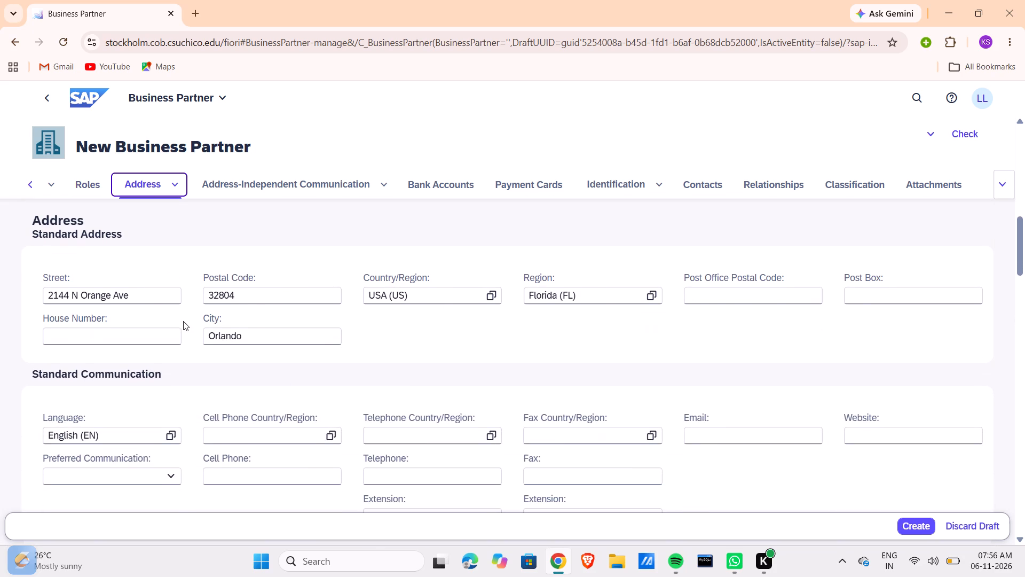
scroll(612, 342, "up", 1)
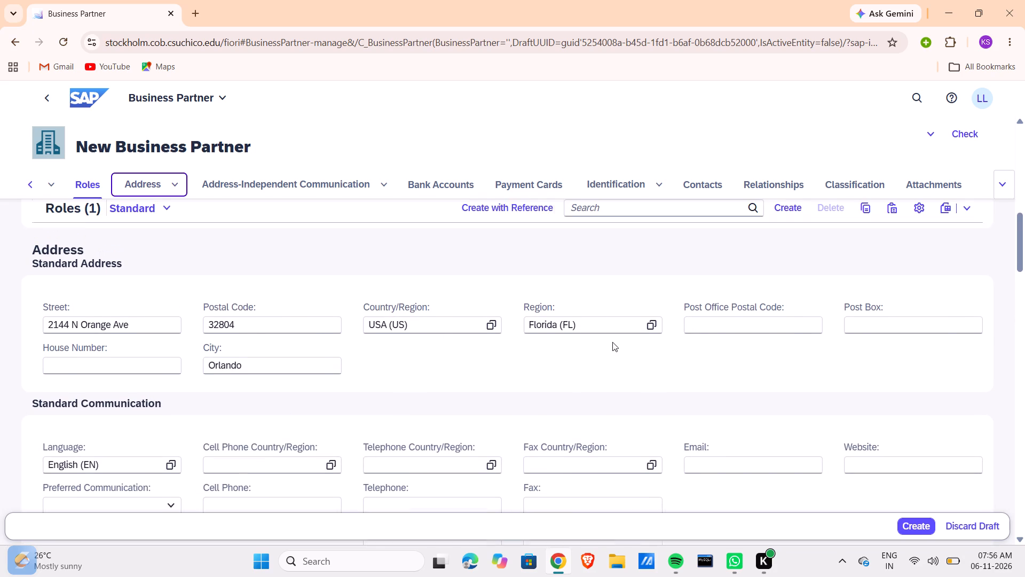
scroll(612, 342, "up", 1)
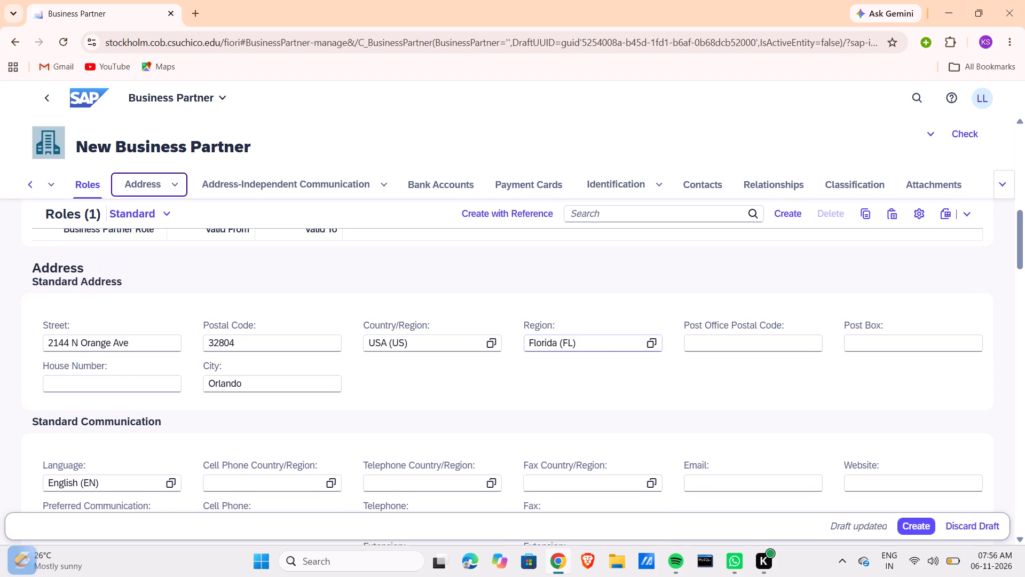
scroll(346, 379, "down", 3)
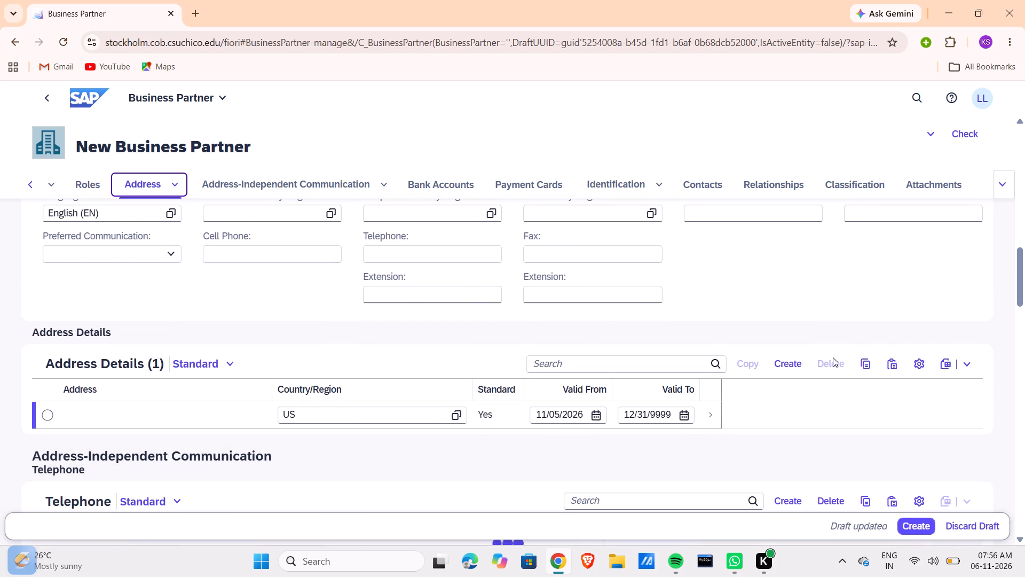
left_click(713, 415)
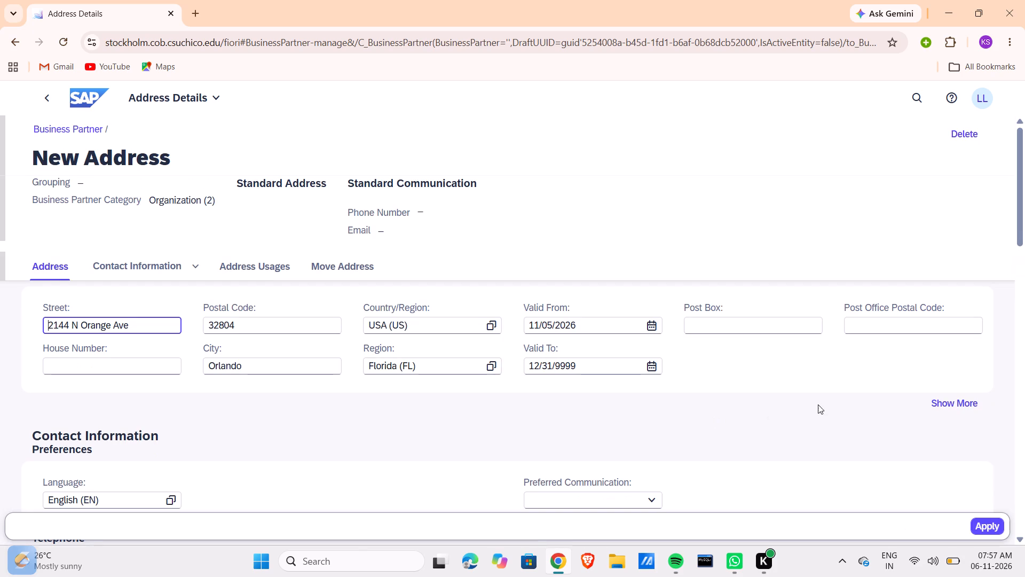
left_click(958, 404)
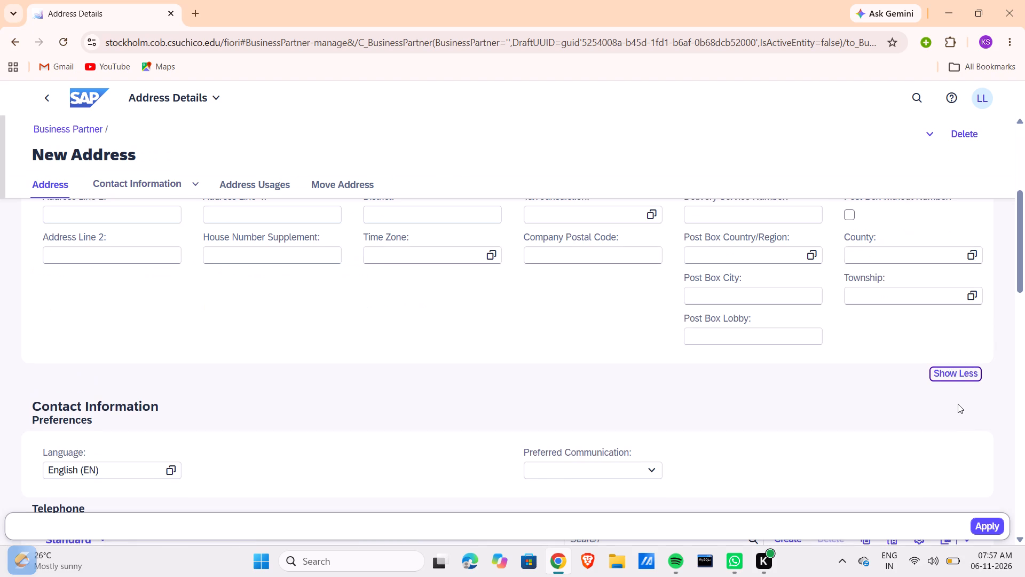
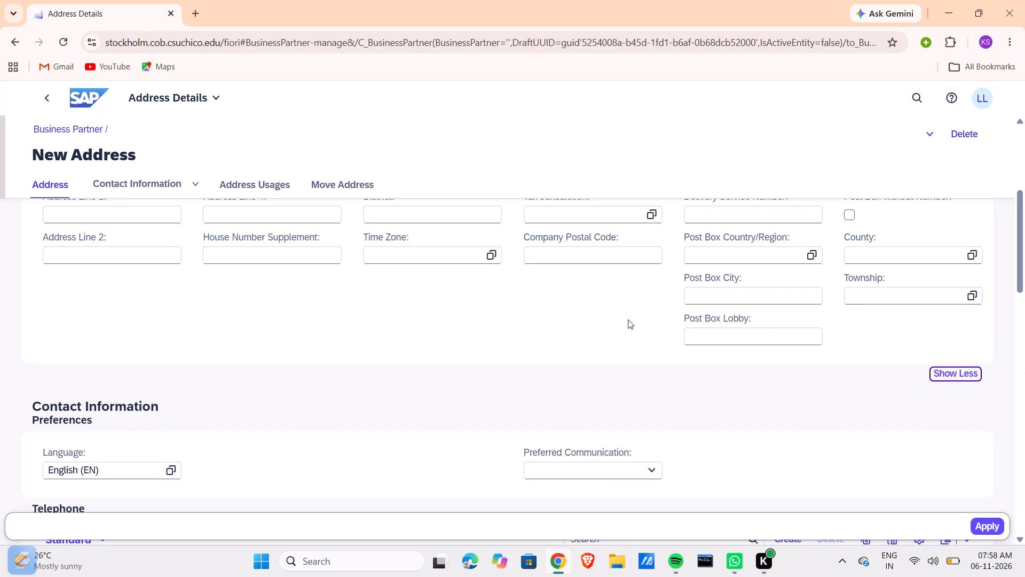
scroll(604, 326, "up", 2)
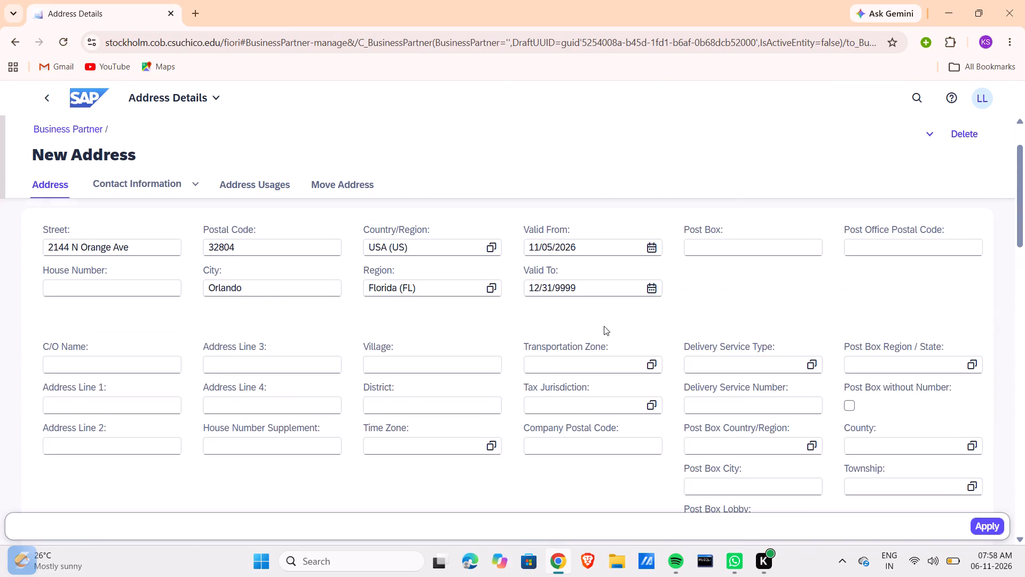
scroll(604, 326, "up", 1)
left_click(644, 375)
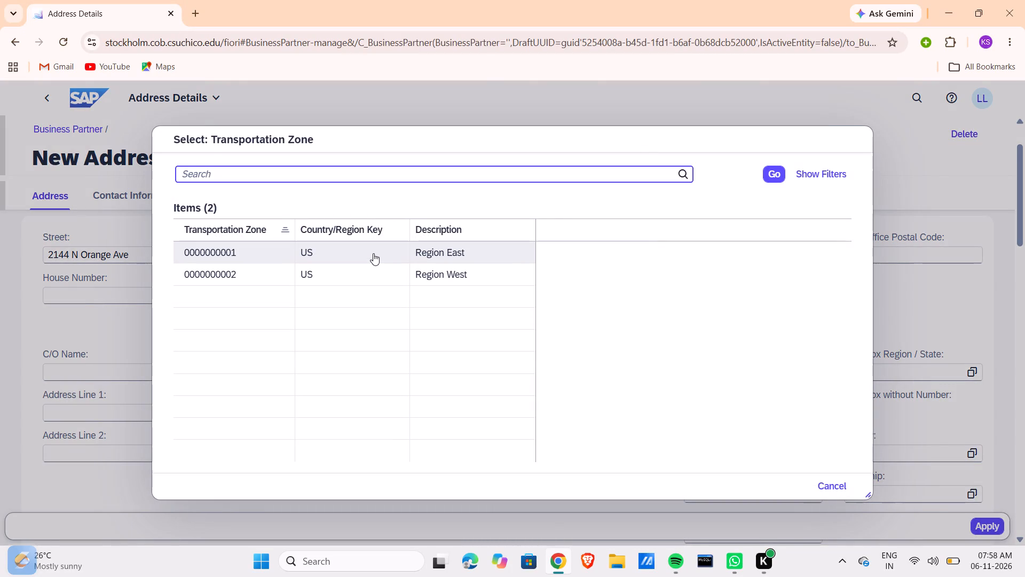
left_click(372, 253)
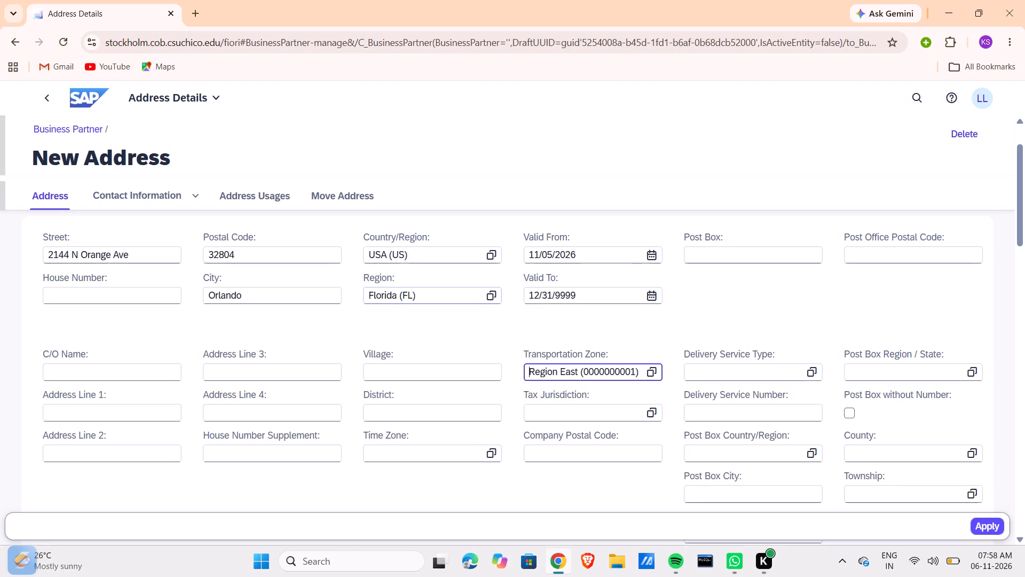
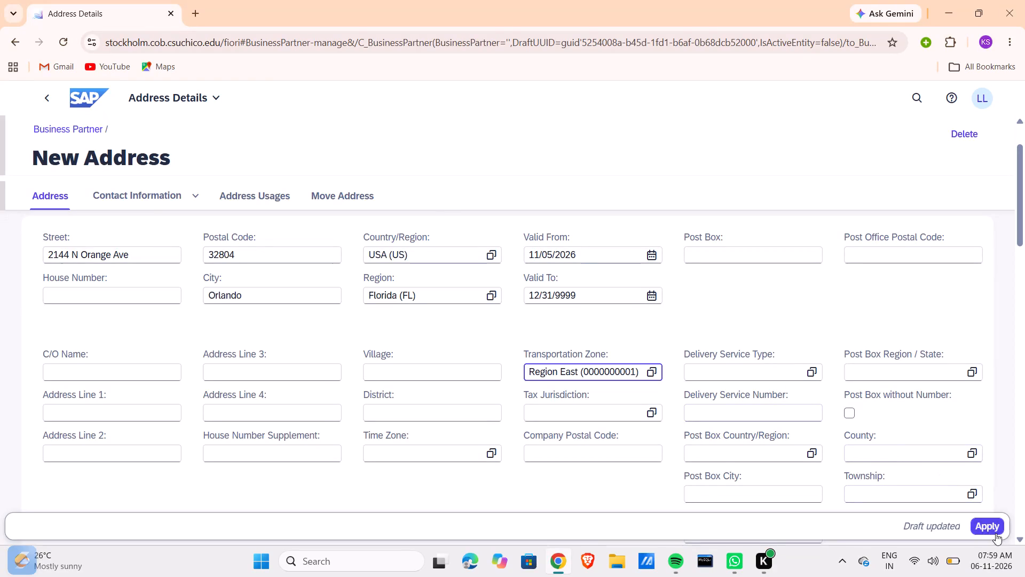
Apply the new address details and submit the draft to create the business partner.
left_click(996, 533)
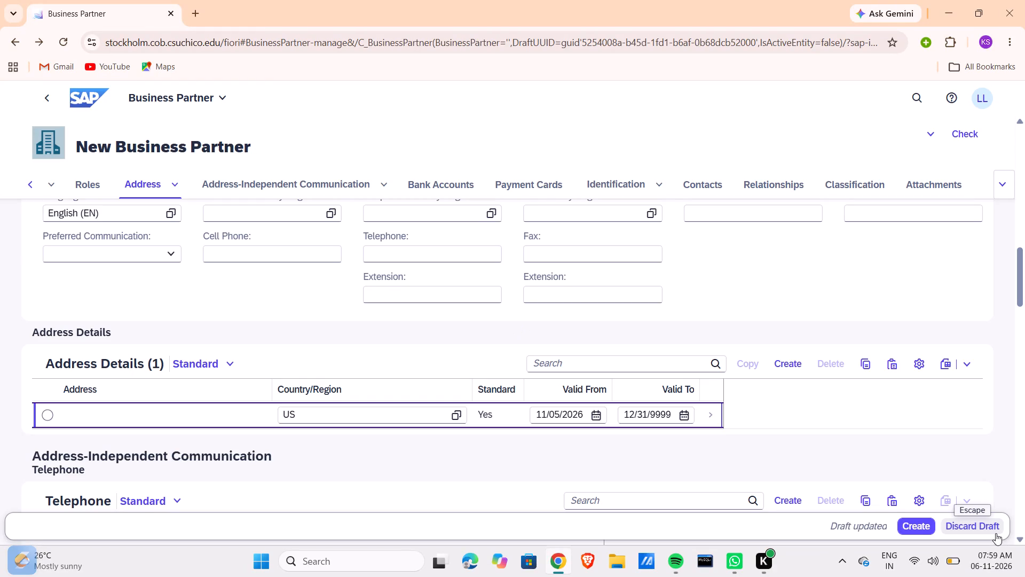
left_click(916, 524)
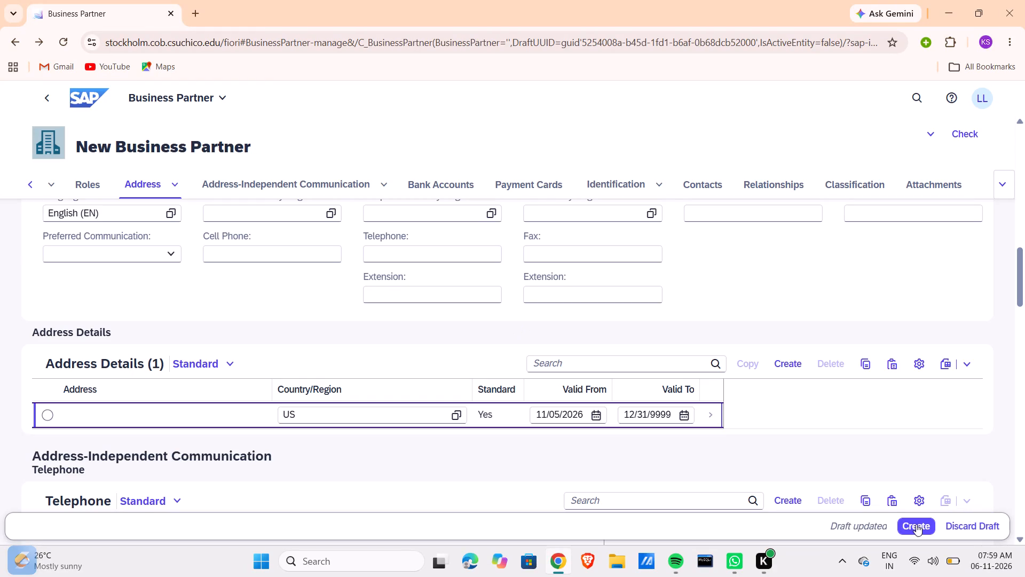
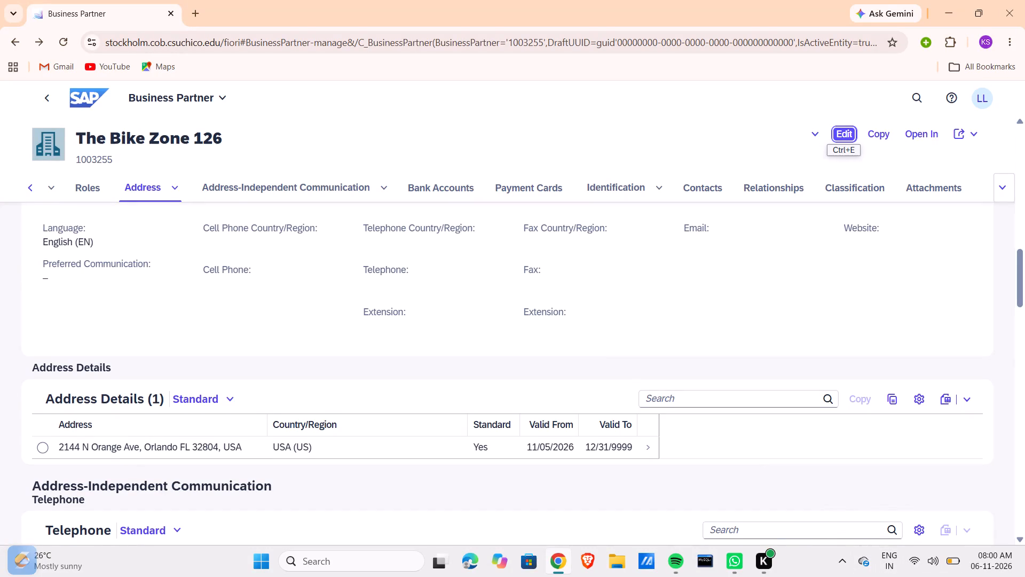
Return to the home page and open Manage Business Partner Master Data for the Sales Representative in Sales and Distribution.
left_click(94, 101)
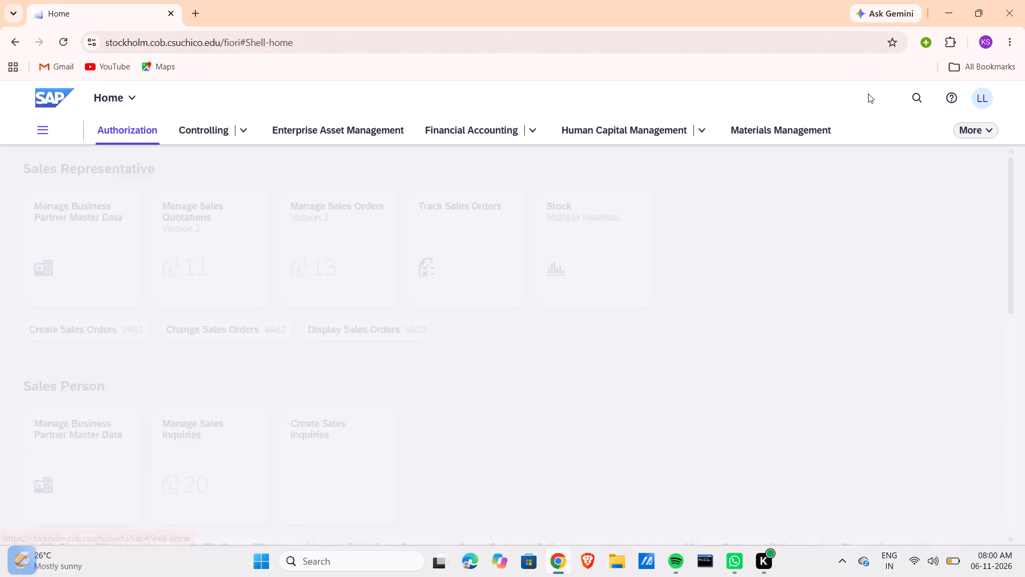
left_click(968, 132)
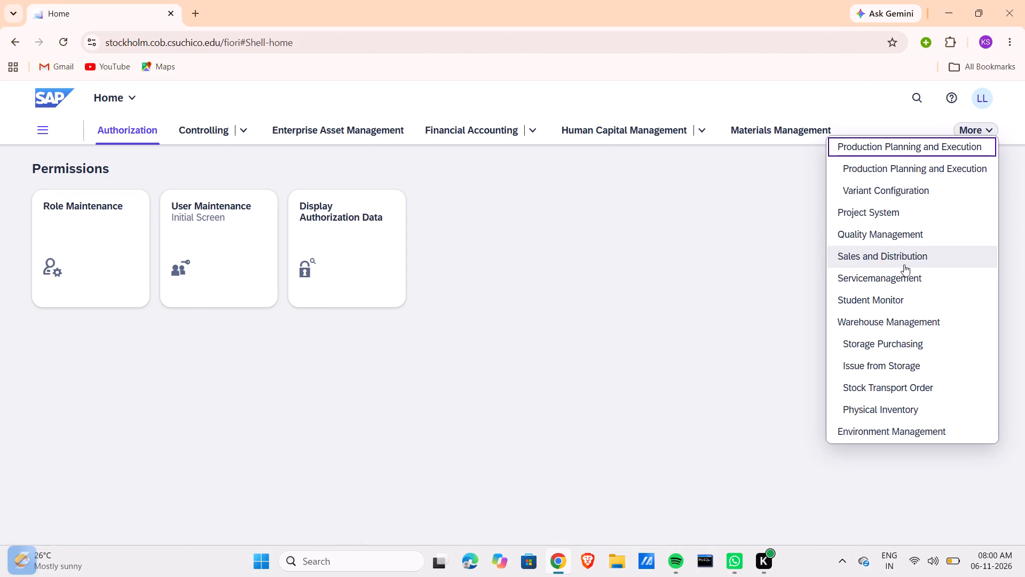
left_click(903, 264)
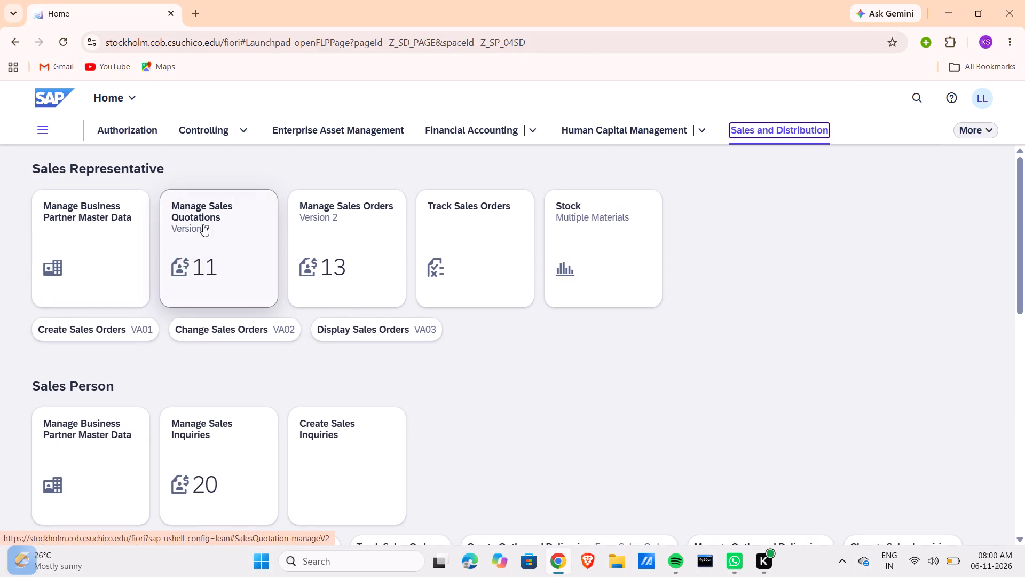
double_click(89, 237)
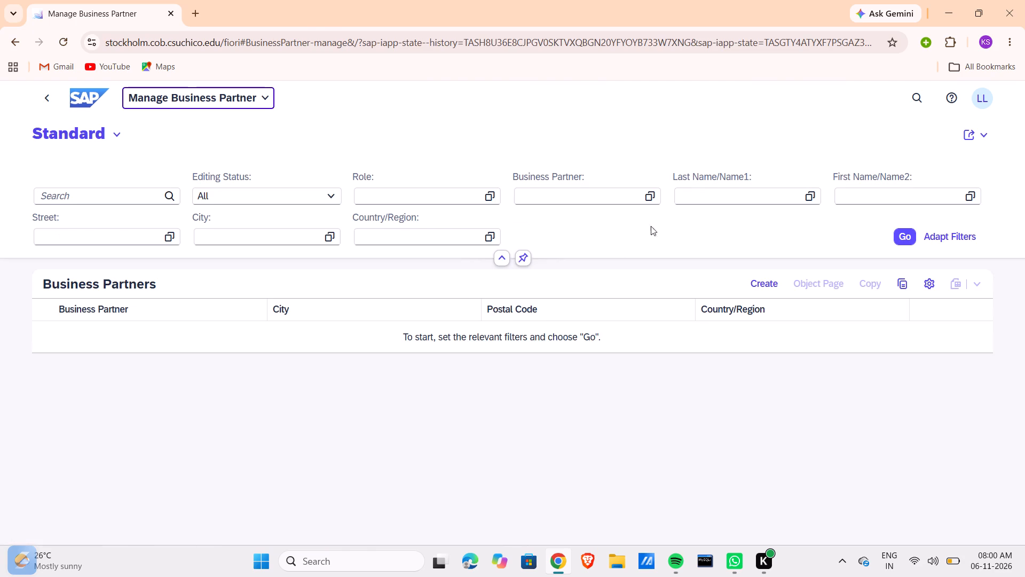
Search the business partners by Last Name/Name1 for The Bike Zone 126.
left_click(682, 187)
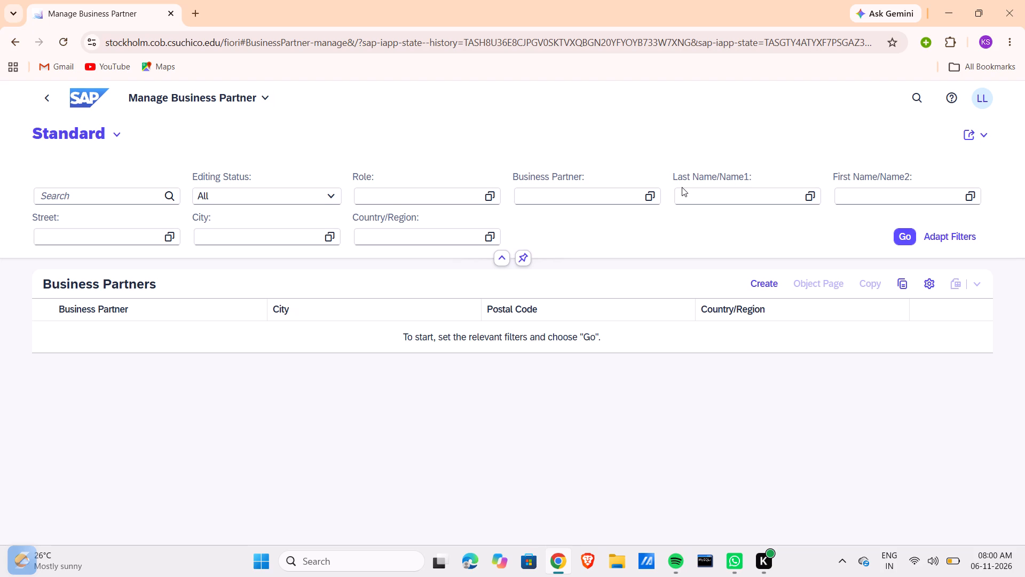
left_click(708, 203)
key("BackSpace")
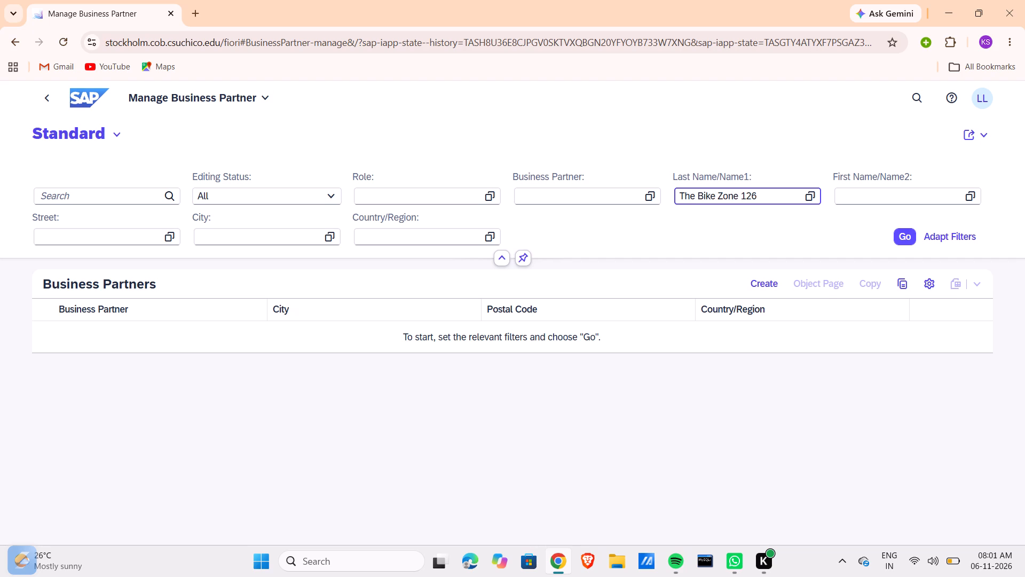
key("Return")
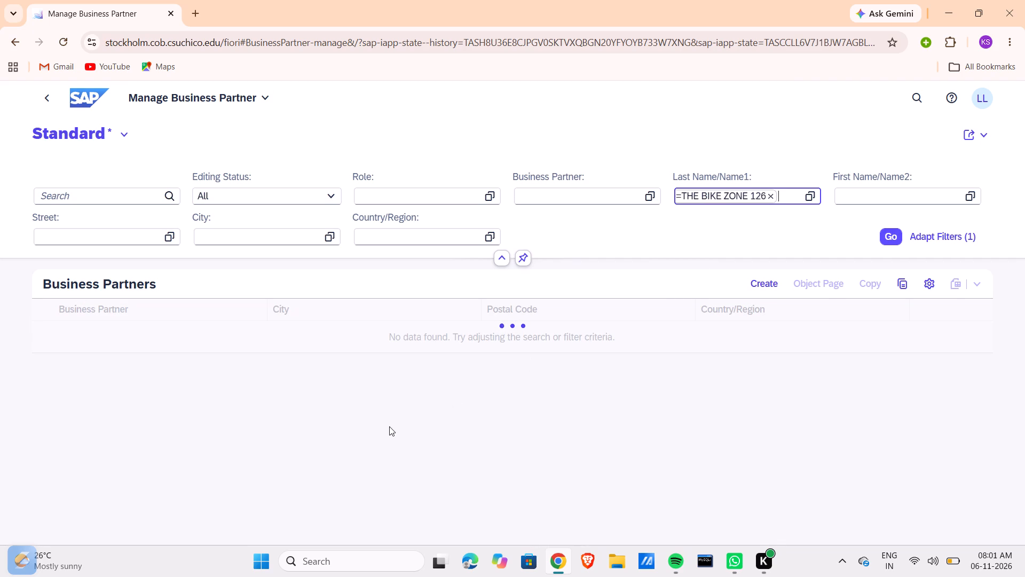
Open The Bike Zone 126 entry with number 1003255 for editing and go to its Roles section.
scroll(389, 426, "down", 6)
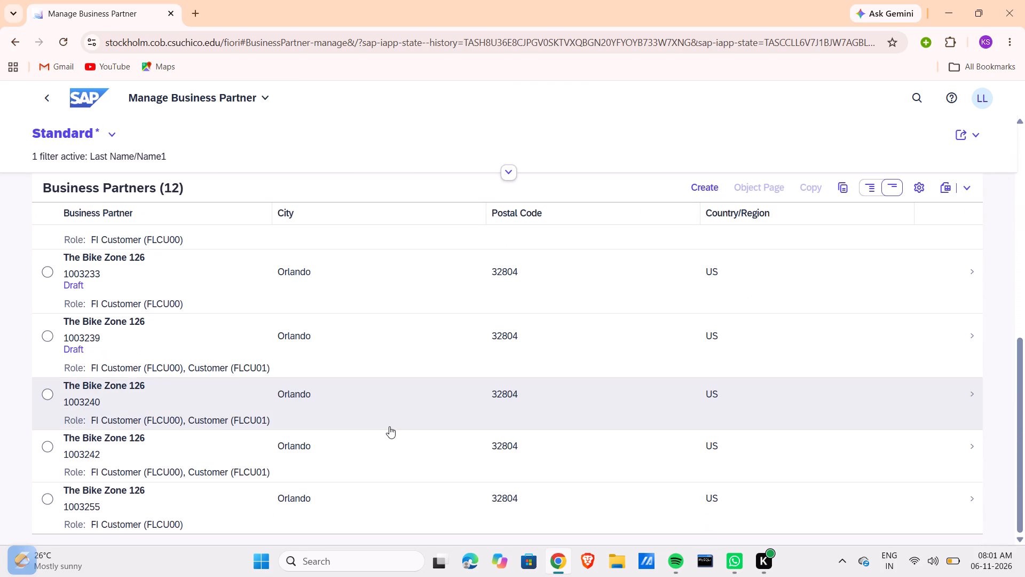
double_click(101, 489)
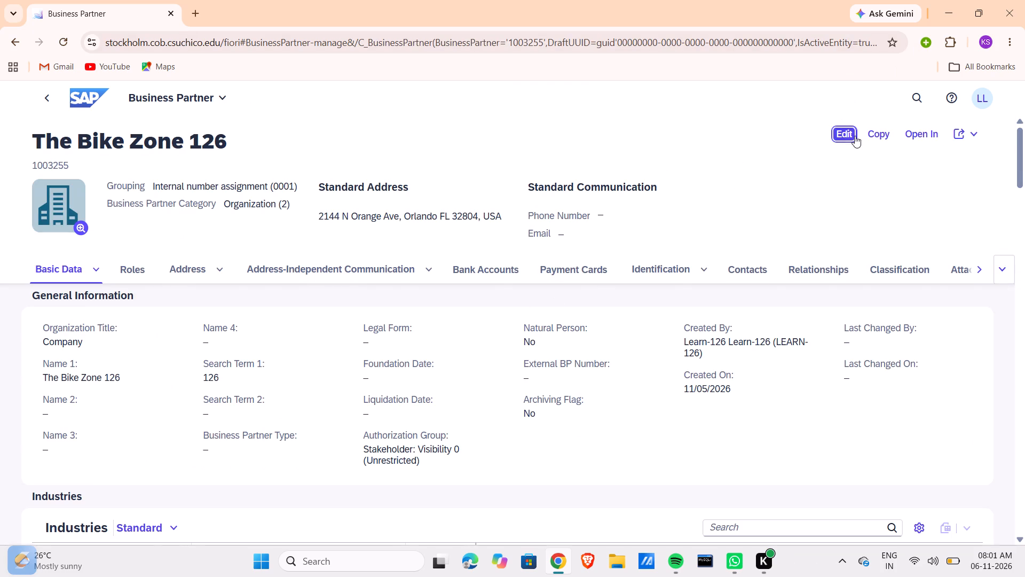
left_click(855, 136)
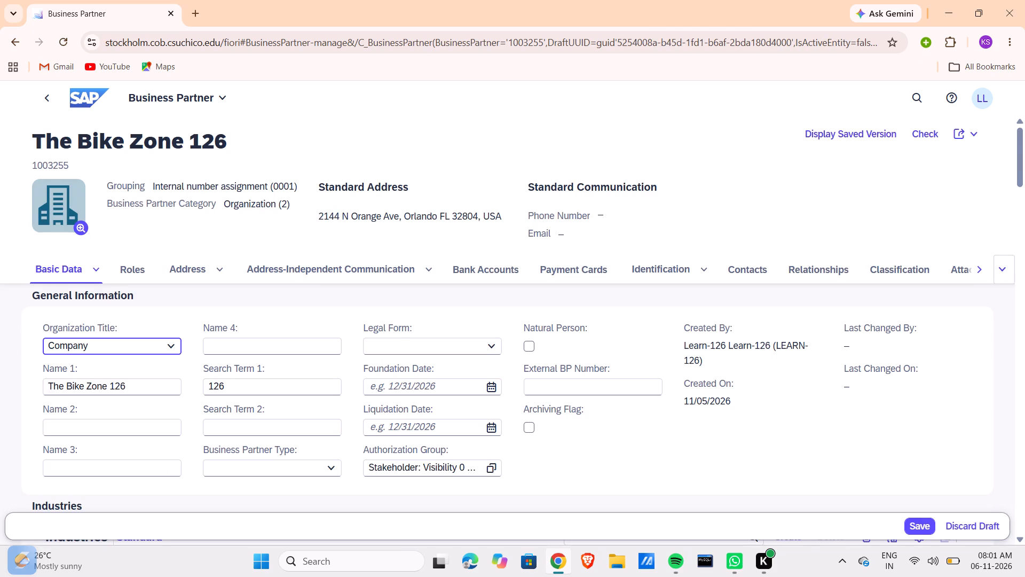
scroll(688, 378, "down", 5)
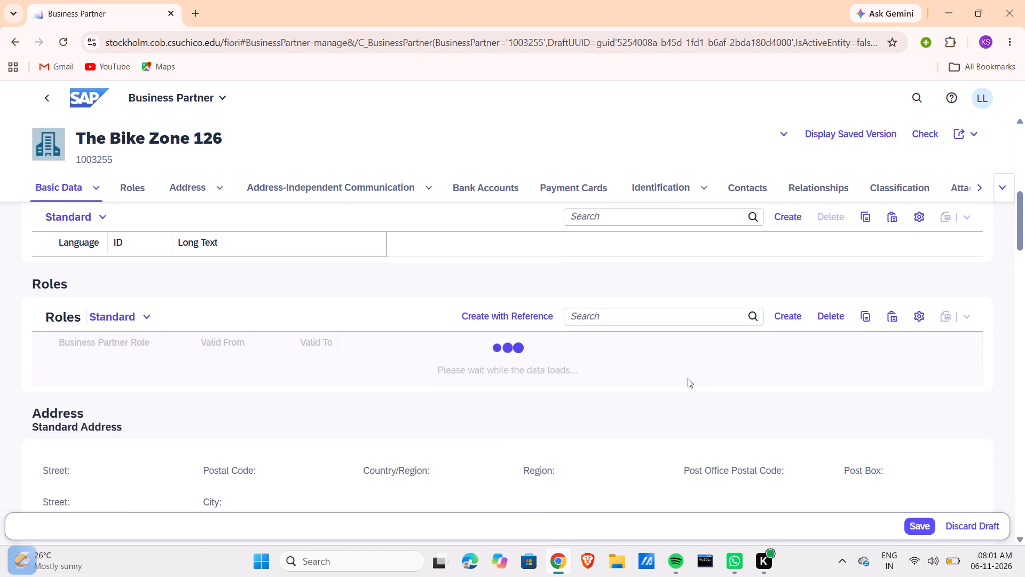
scroll(688, 378, "down", 1)
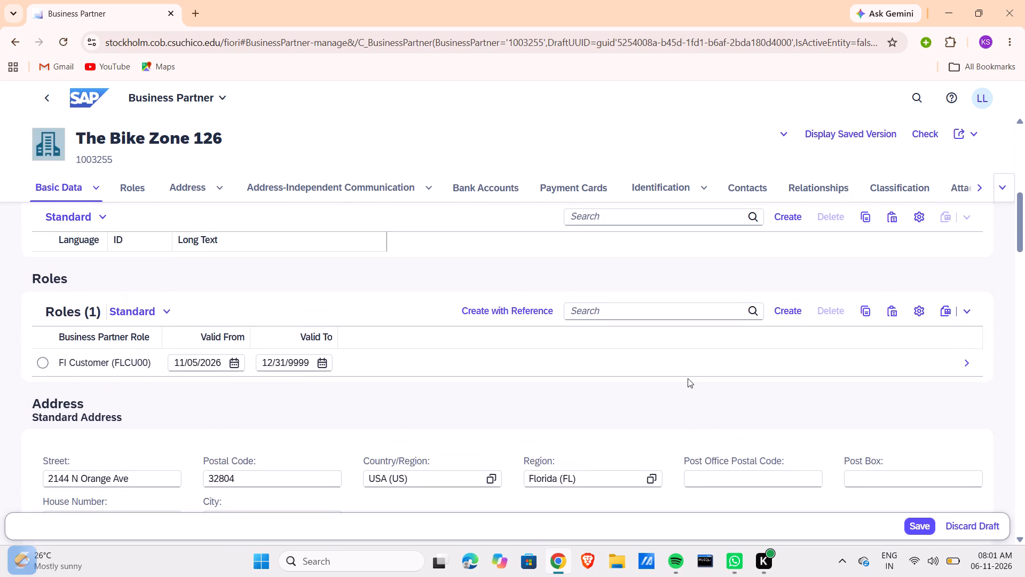
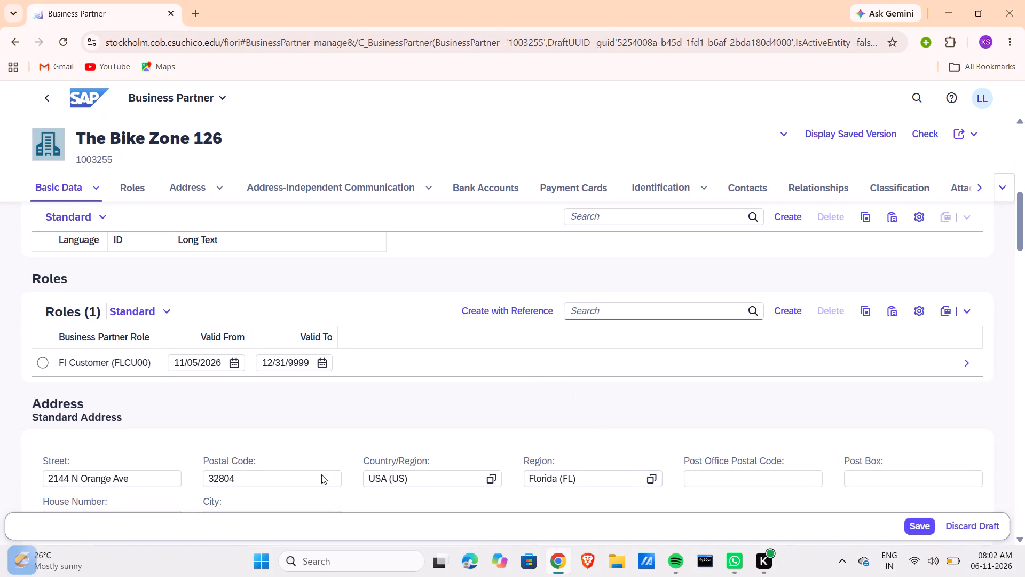
Open the FI Customer (FLCU00) role details and create a company code entry for Global Bike Inc. (US00).
left_click(121, 188)
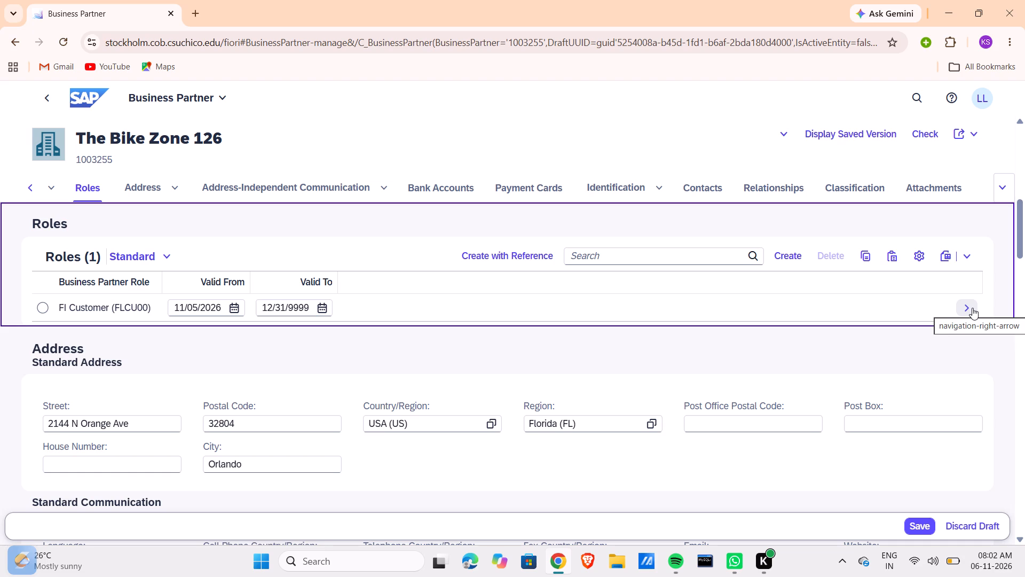
left_click(972, 308)
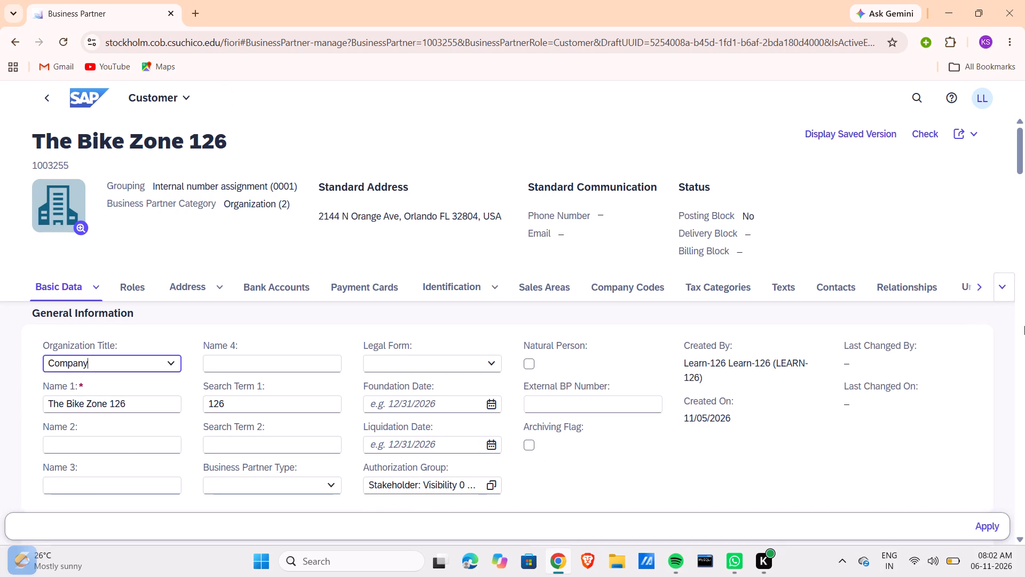
left_click(627, 280)
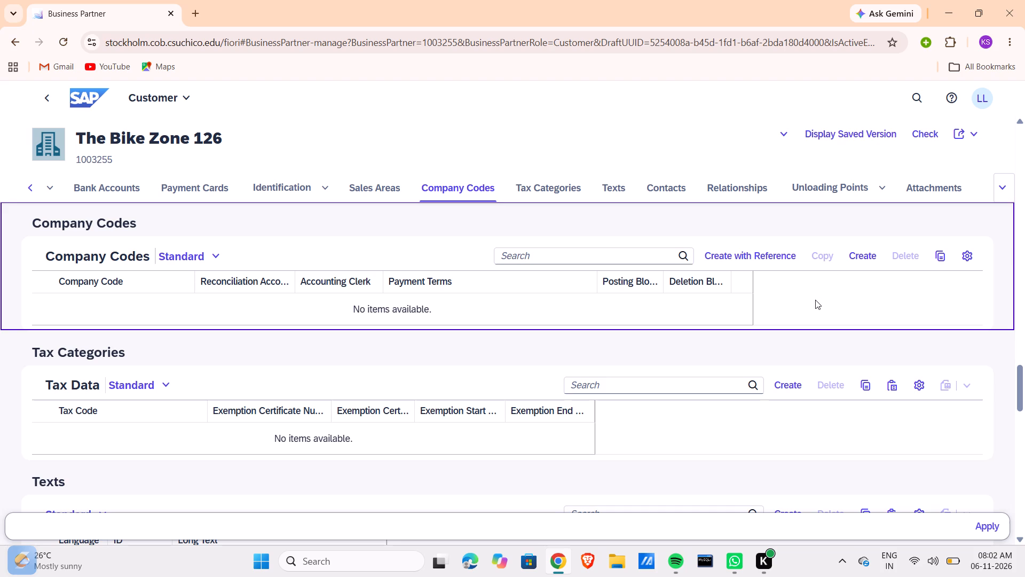
left_click(876, 257)
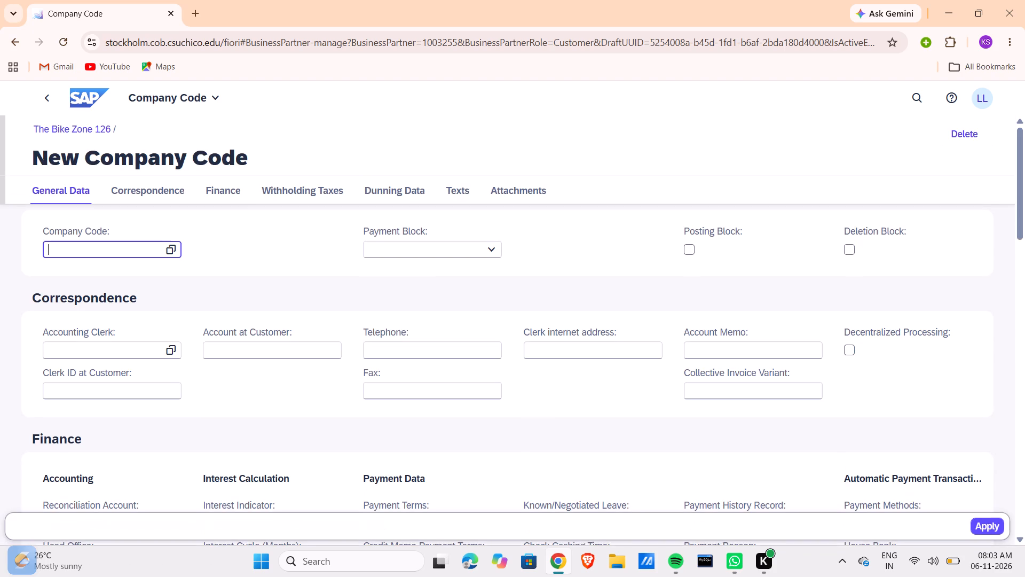
left_click(169, 248)
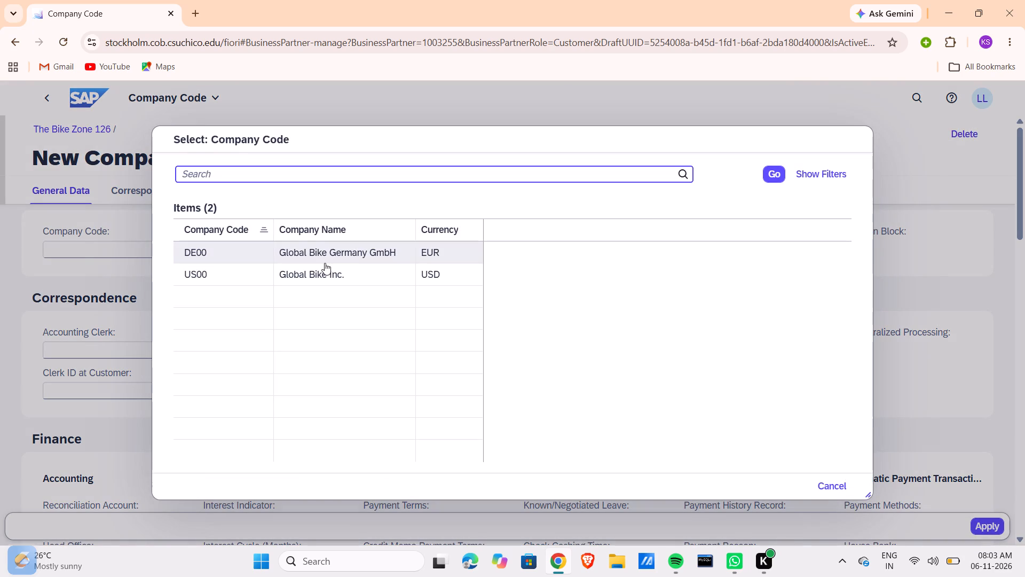
left_click(330, 271)
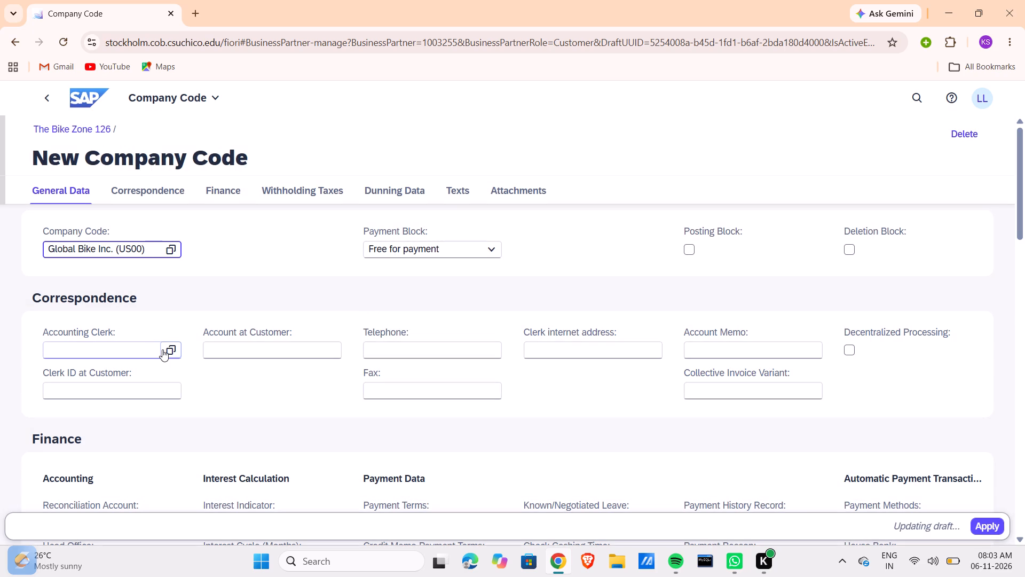
In the company code's Finance data, set the Reconciliation Account to Trade receivables (1200000) and the Sort Key to Posting date (001).
scroll(162, 349, "down", 3)
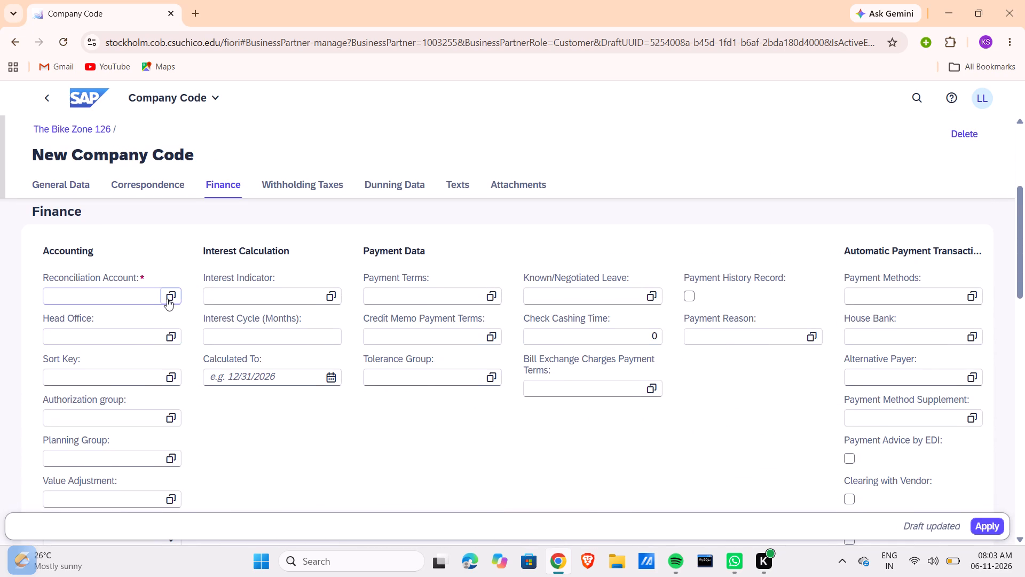
left_click(171, 296)
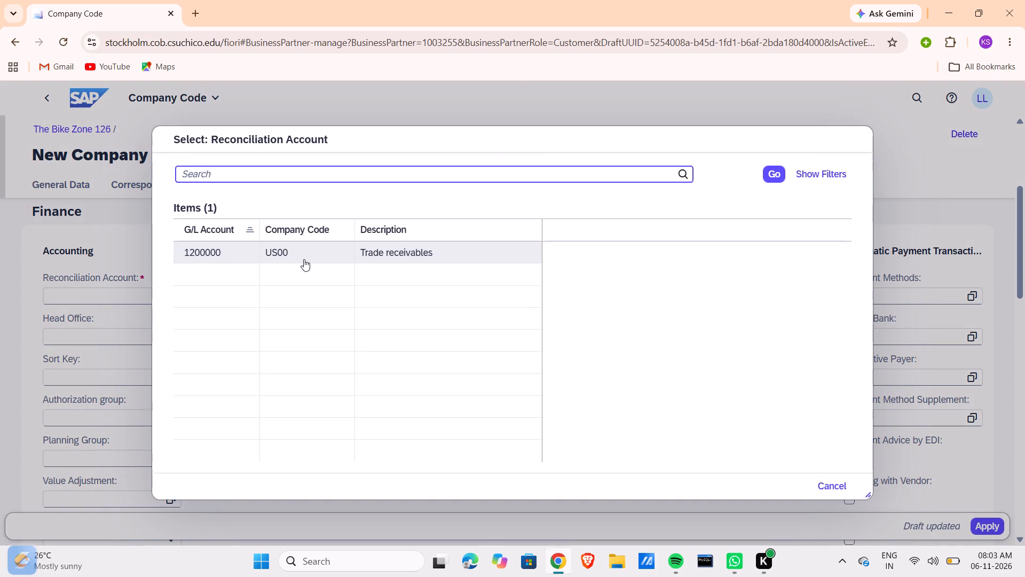
left_click(294, 247)
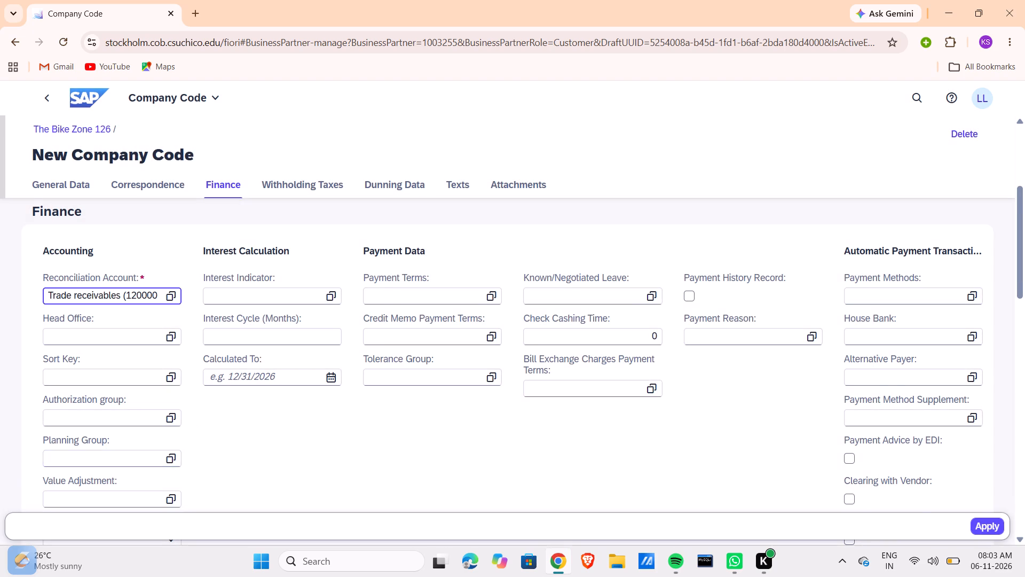
scroll(125, 440, "down", 1)
scroll(84, 409, "down", 1)
scroll(84, 409, "up", 1)
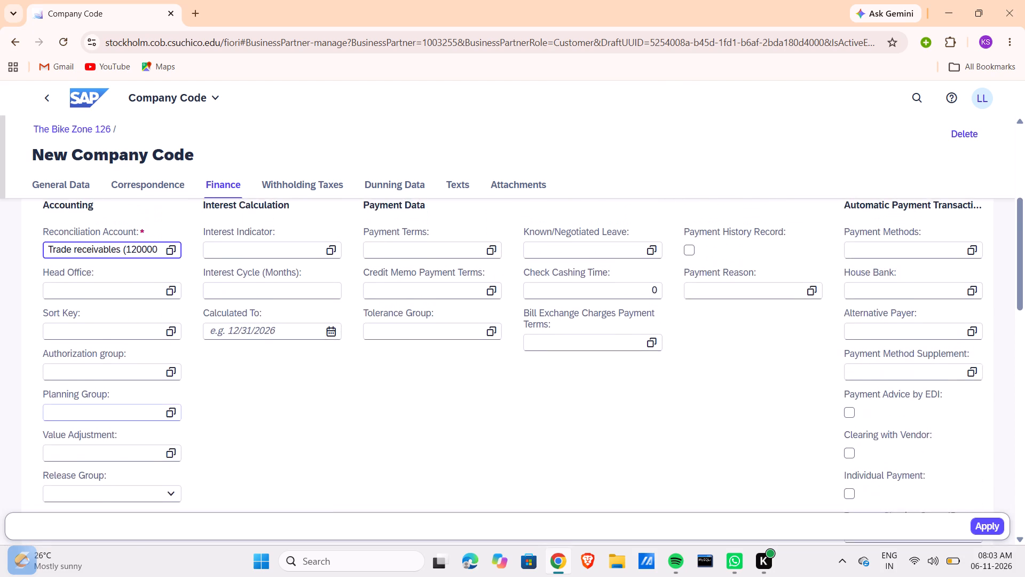
scroll(84, 409, "up", 1)
scroll(84, 409, "down", 1)
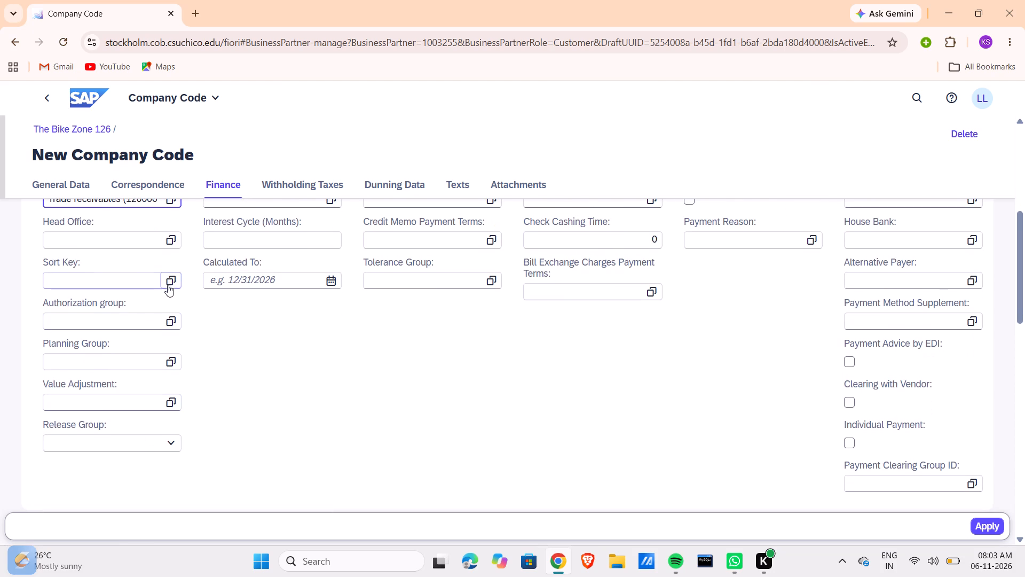
left_click(170, 283)
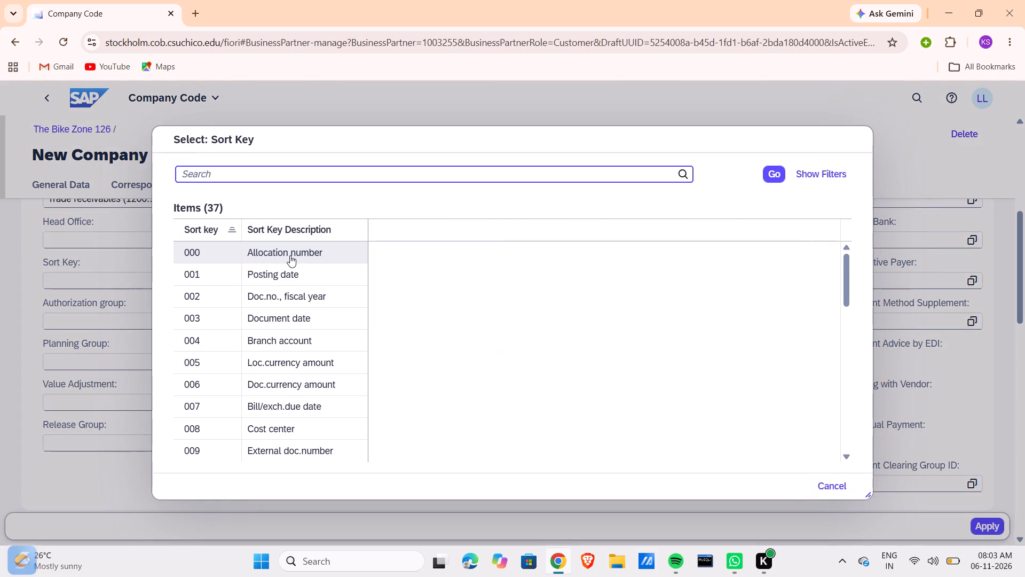
left_click(289, 268)
Set the Payment Terms in the company code's payment data to the Payable immediately option.
scroll(352, 317, "up", 1)
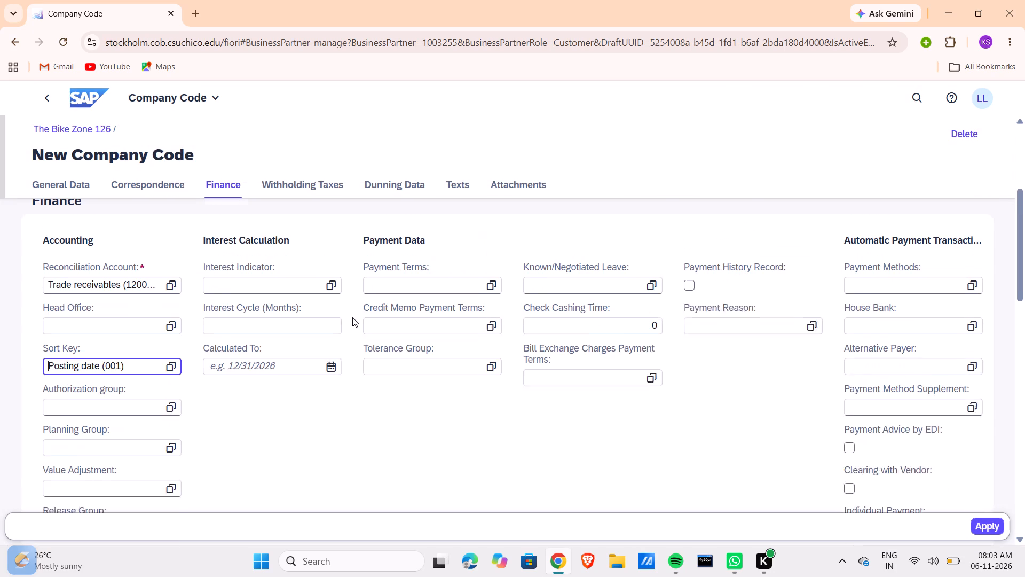
scroll(352, 317, "up", 1)
left_click(487, 302)
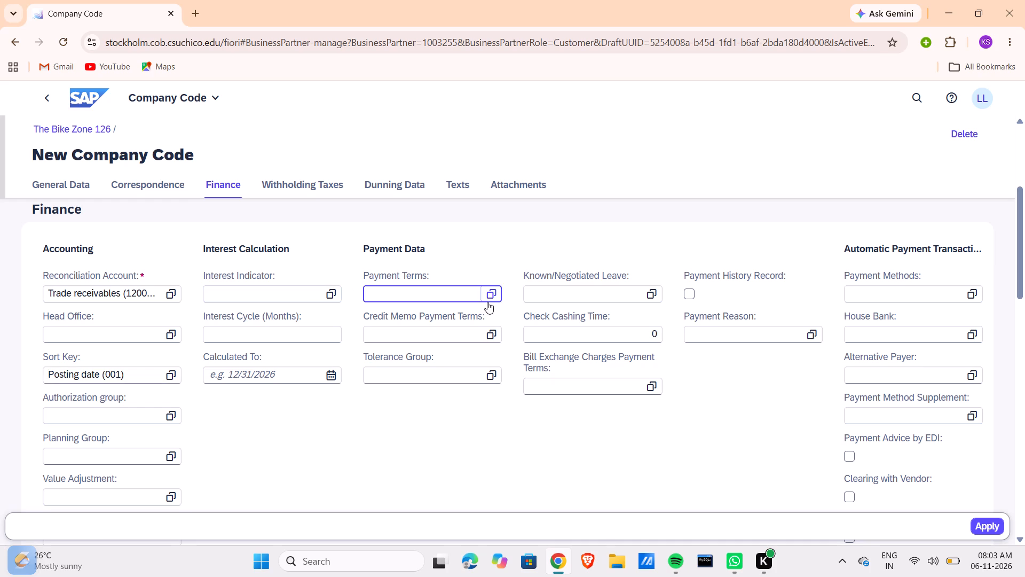
left_click(369, 258)
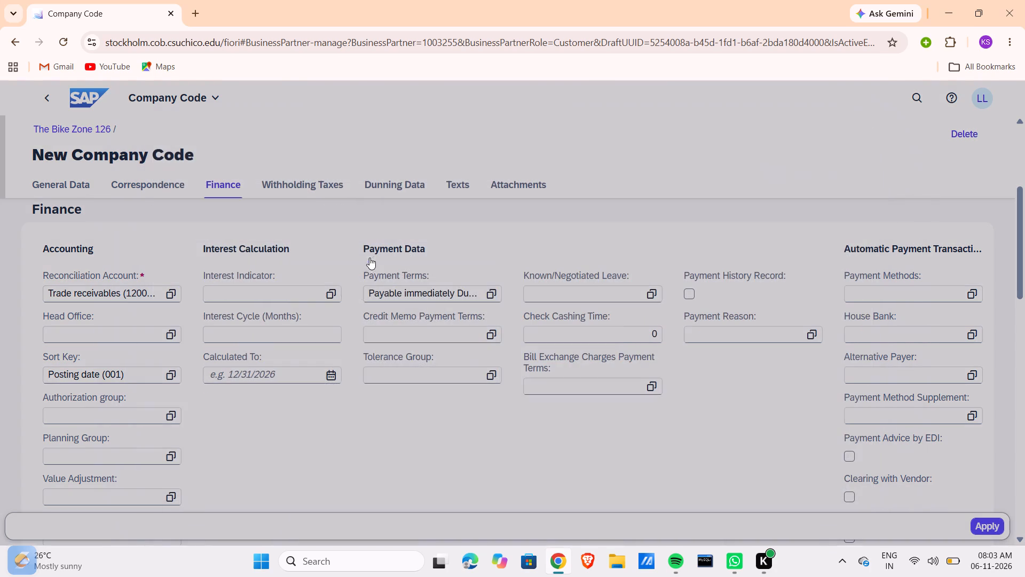
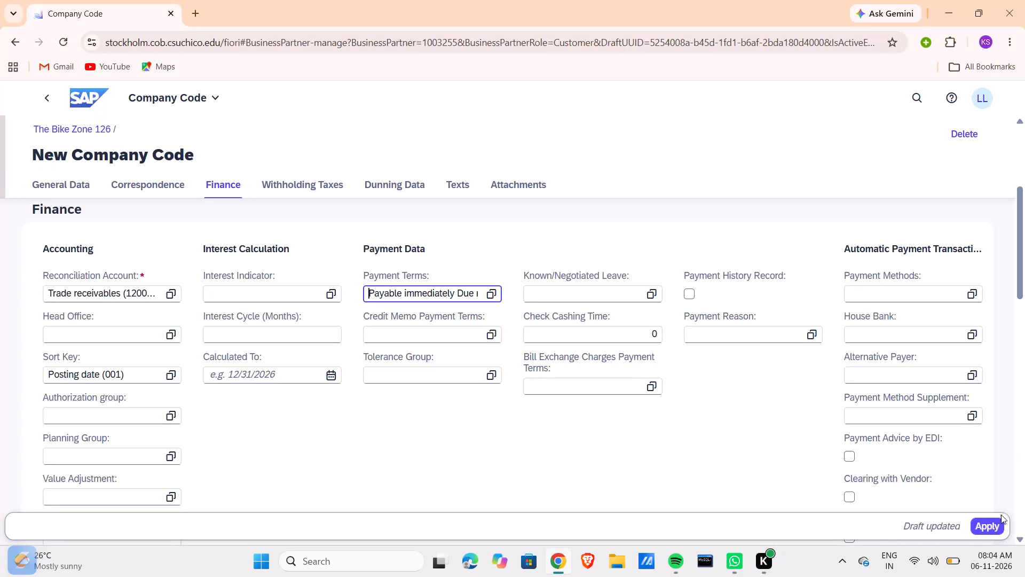
Apply the company code and role details, and save business partner The Bike Zone 126.
left_click(993, 524)
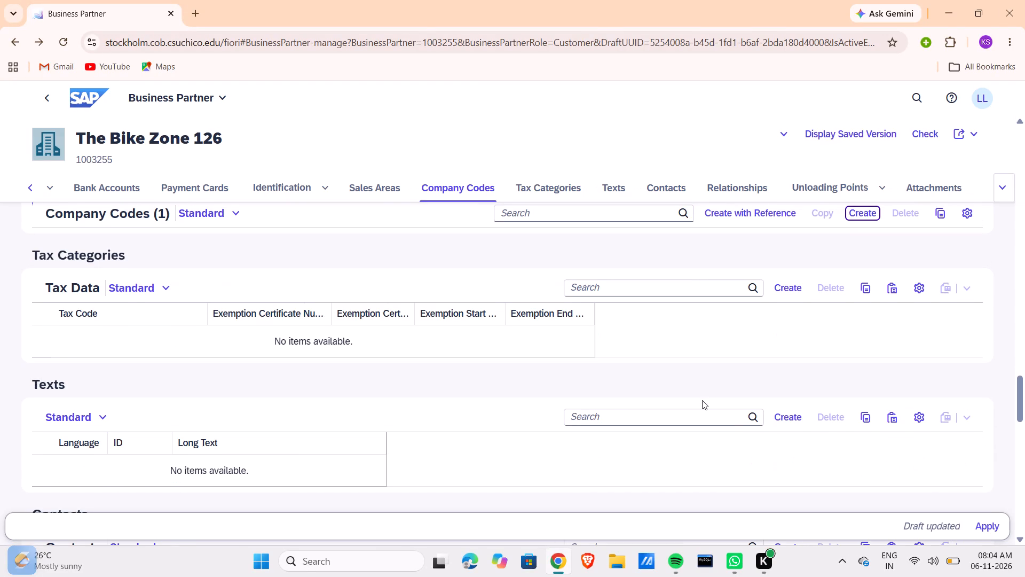
left_click(990, 521)
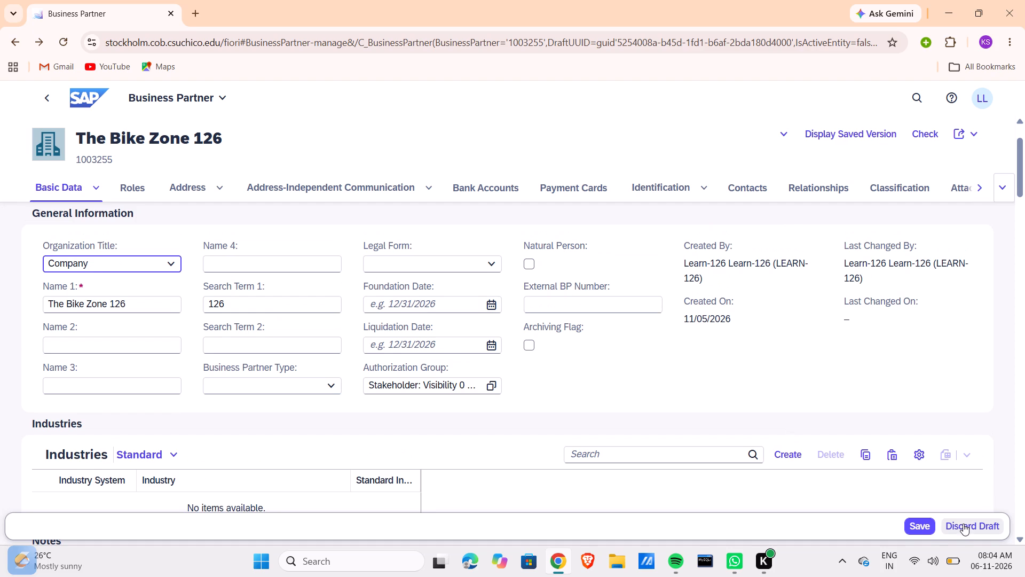
left_click(918, 527)
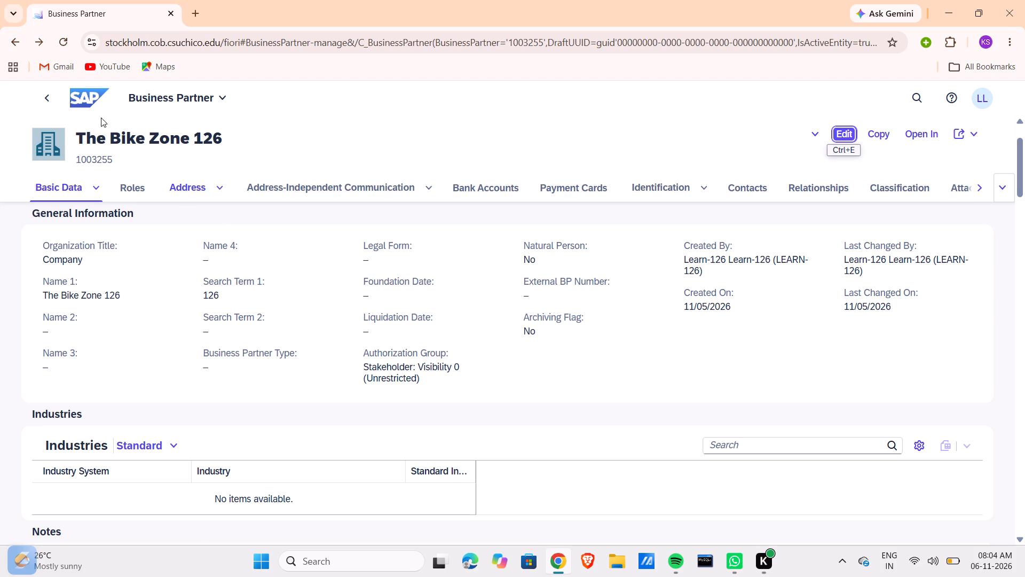
Return to the launchpad home and open Manage Business Partner Master Data for the Sales Representative in Sales and Distribution.
left_click(85, 100)
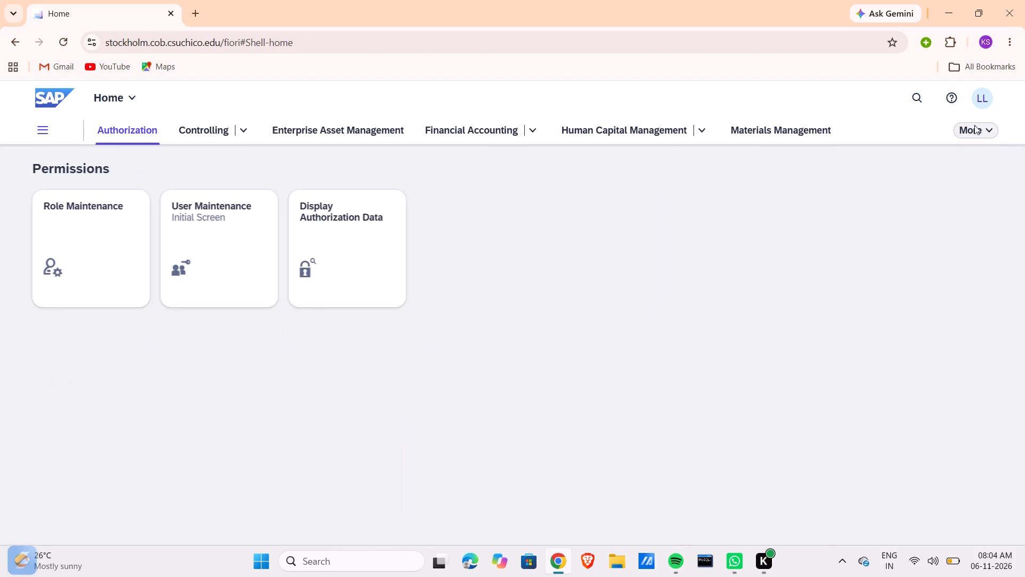
left_click(967, 129)
left_click(876, 253)
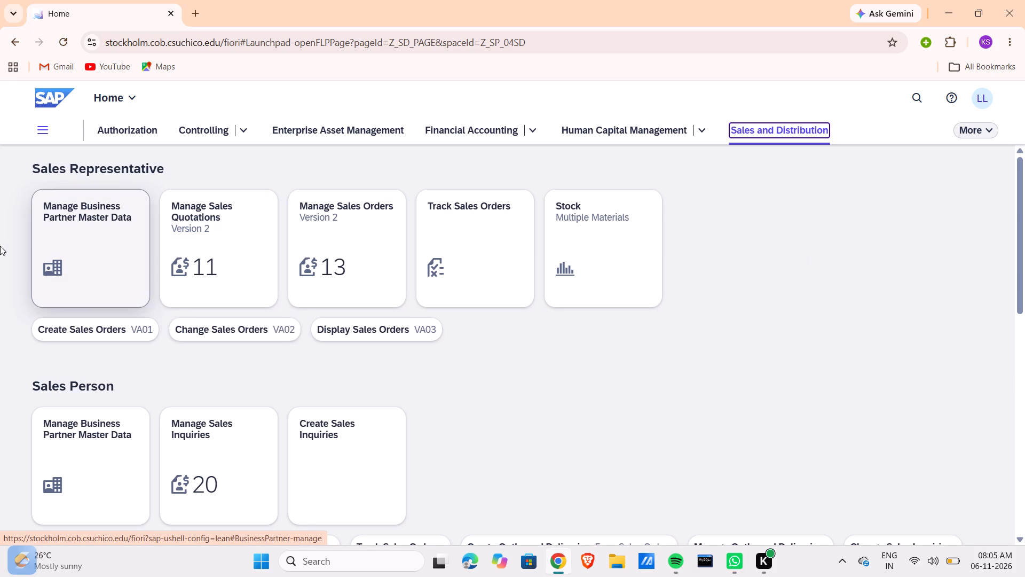
double_click(134, 217)
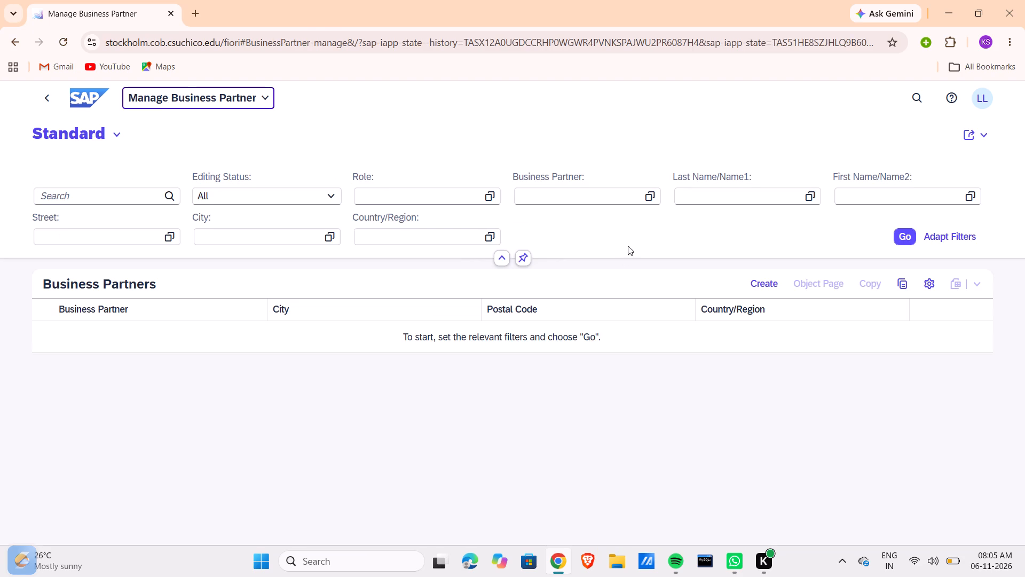
Search business partners by Name1 The Bike Zone 126 and open partner 1003255 for editing.
left_click(697, 193)
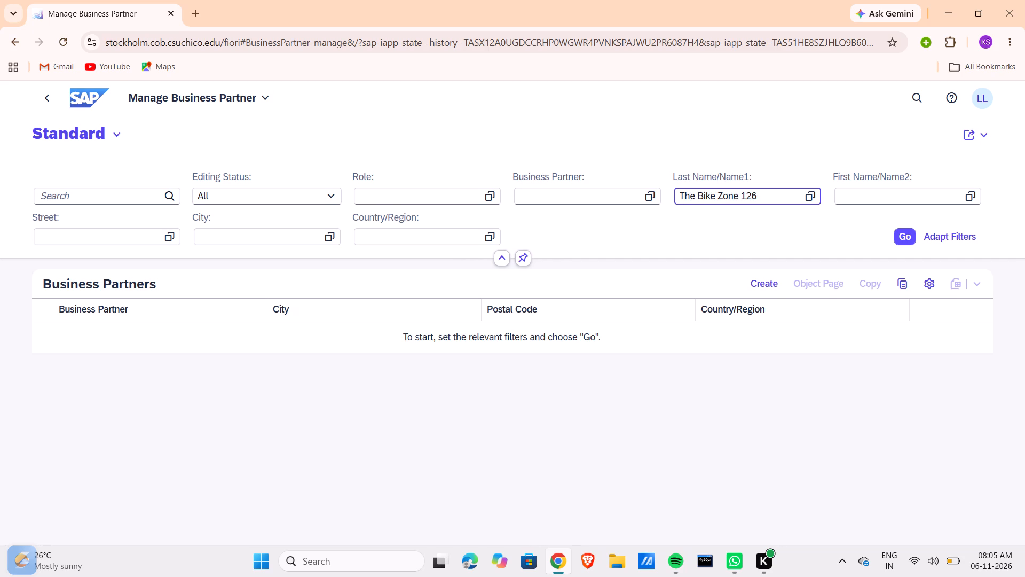
key("Return")
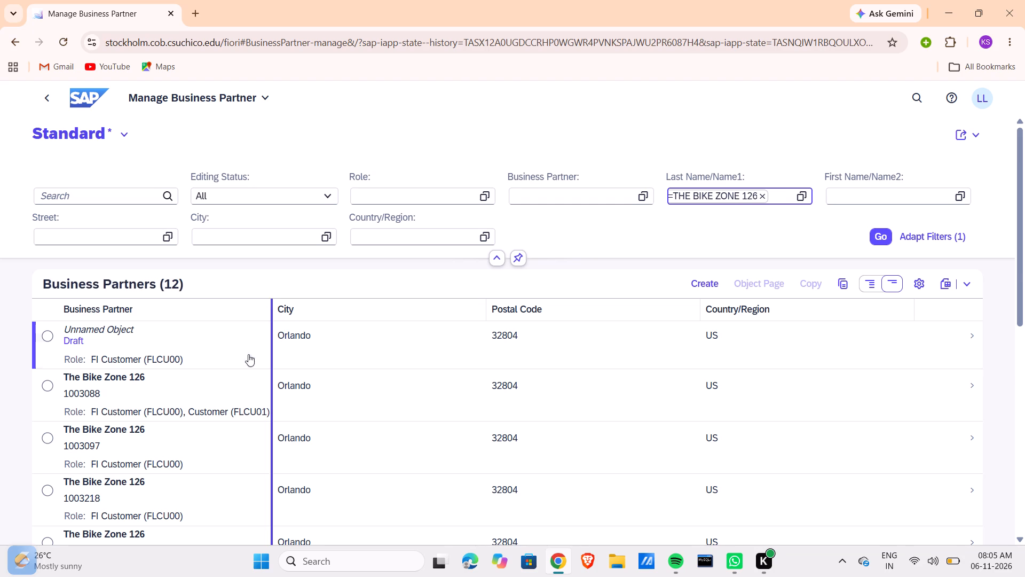
scroll(248, 354, "down", 10)
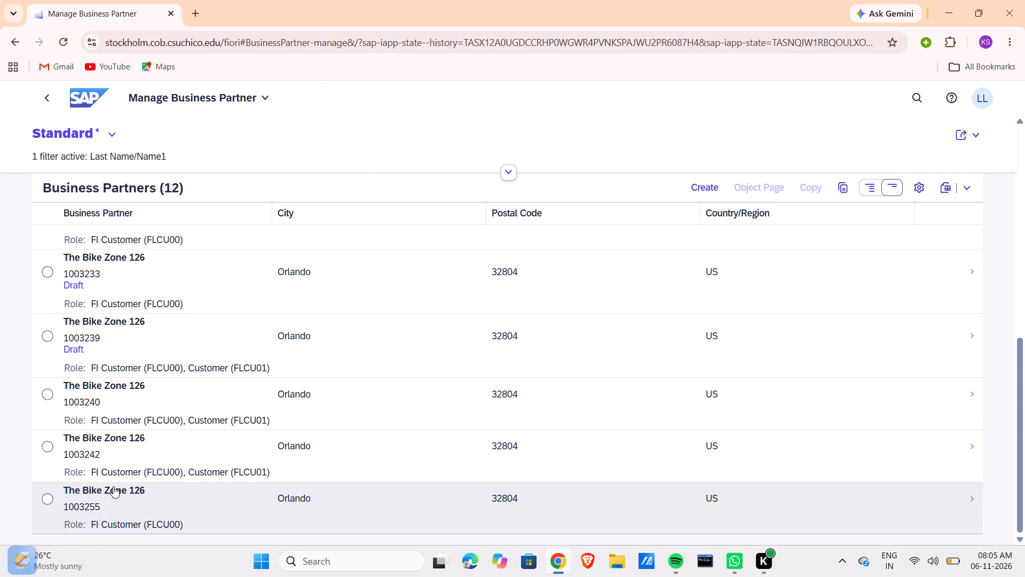
double_click(113, 486)
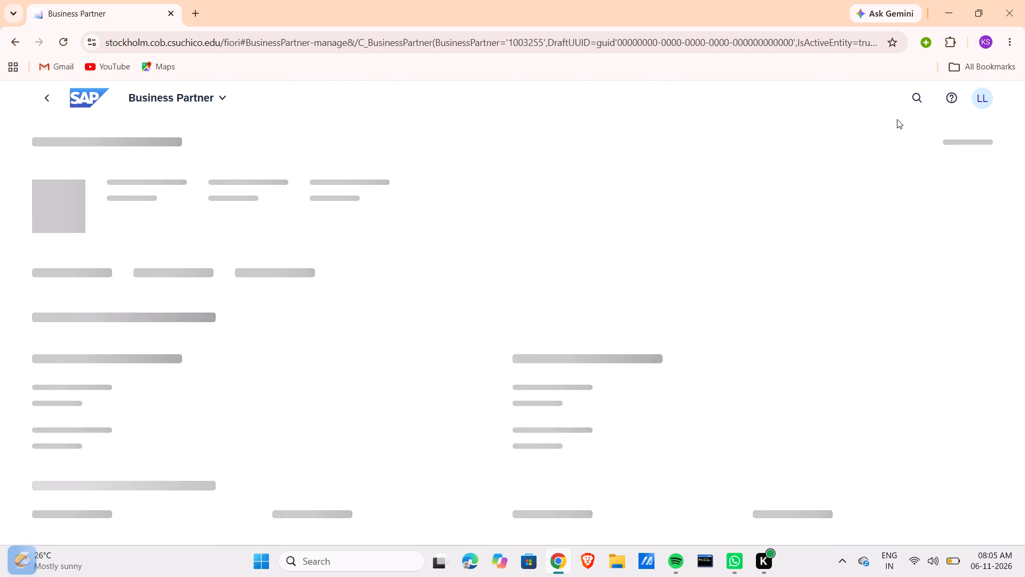
left_click(854, 129)
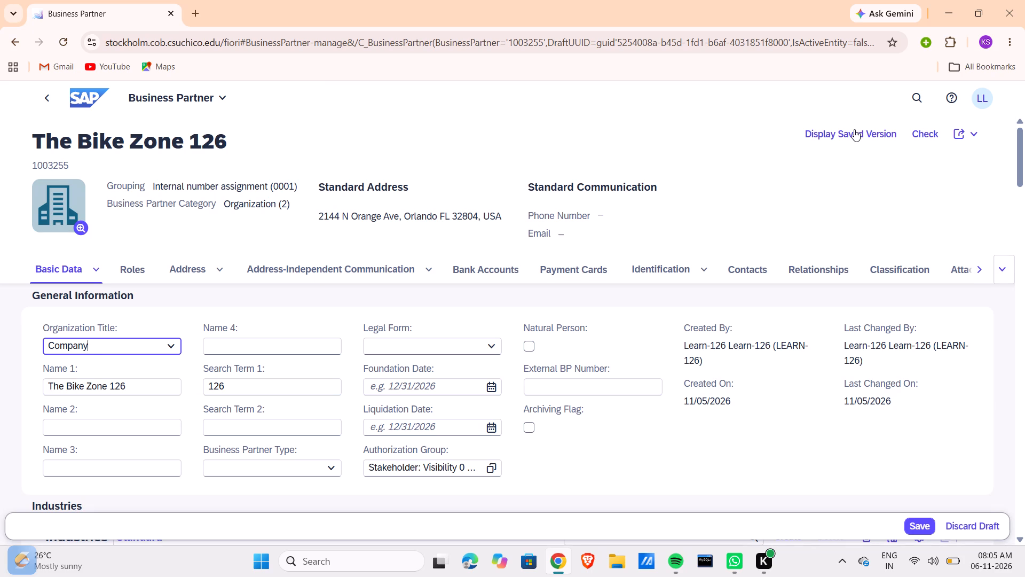
Add the Customer role (FLCU01) to the business partner's roles.
left_click(130, 267)
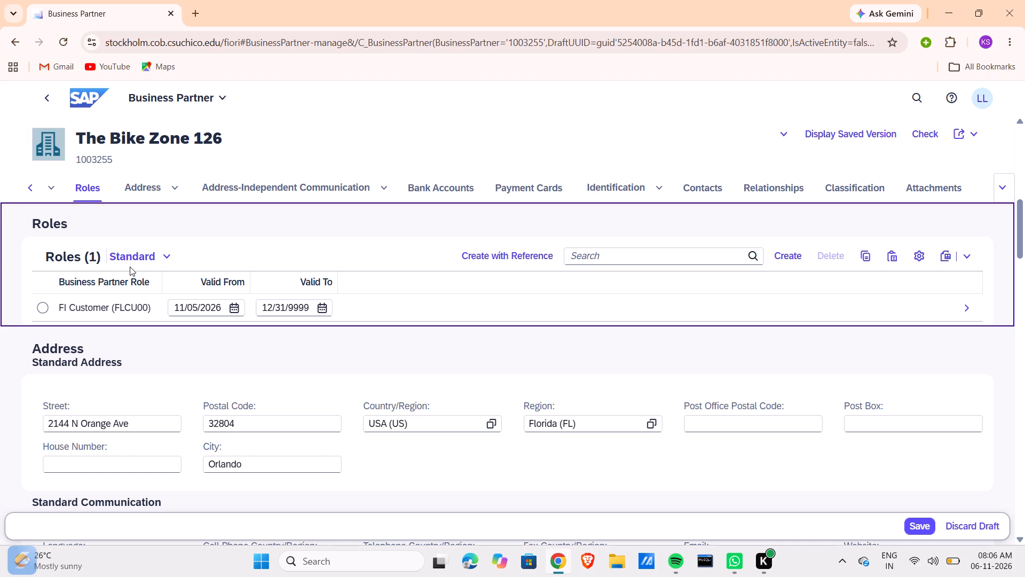
left_click(792, 250)
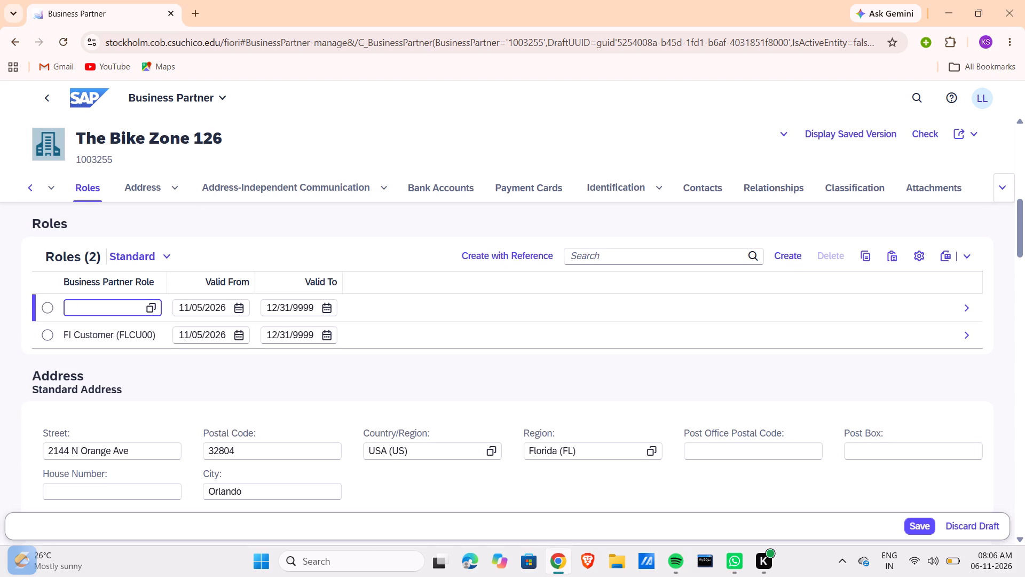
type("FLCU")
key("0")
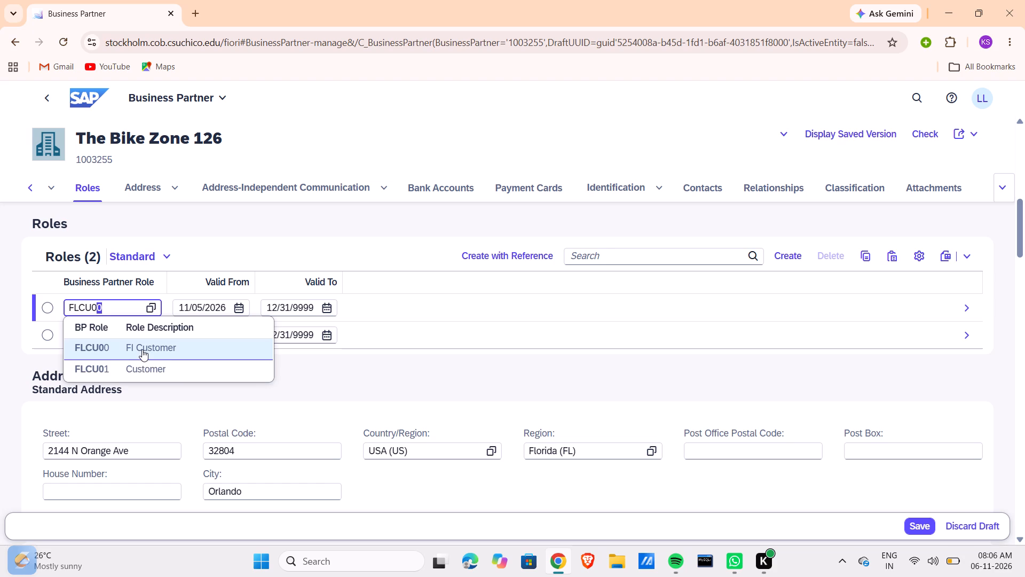
left_click(146, 367)
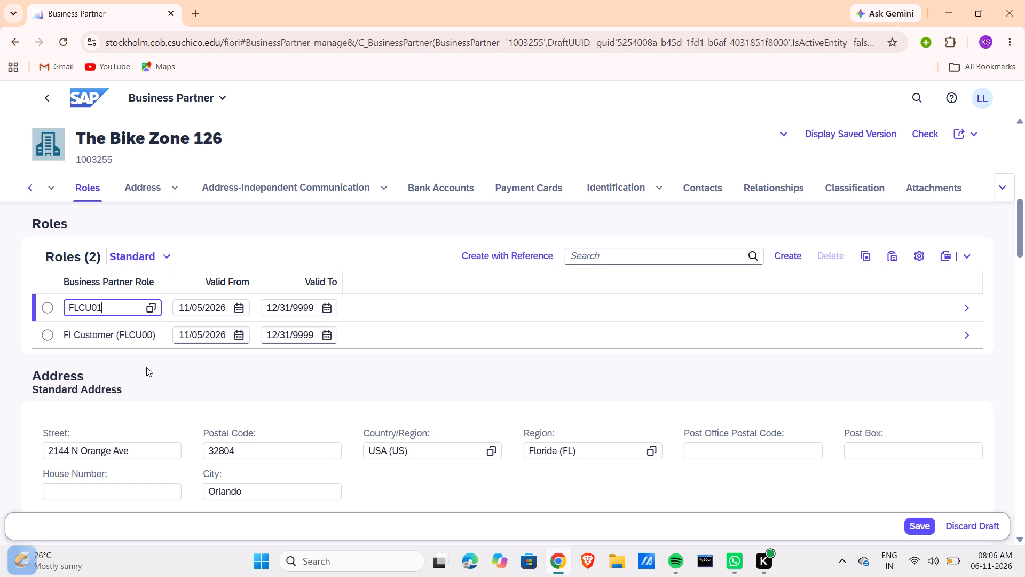
Open the Customer (FLCU01) role details and go to the Sales Areas section.
left_click(968, 310)
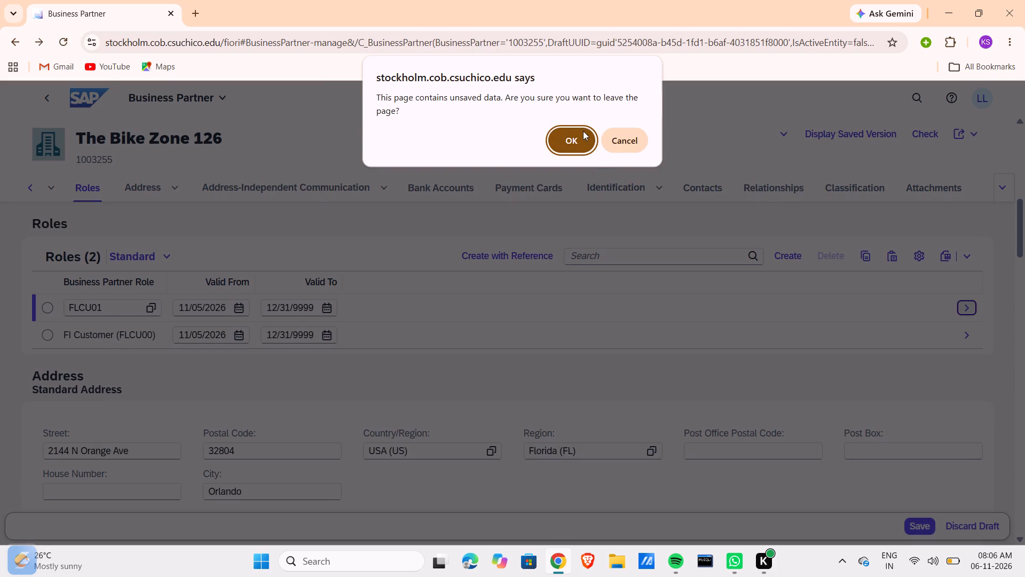
left_click(574, 134)
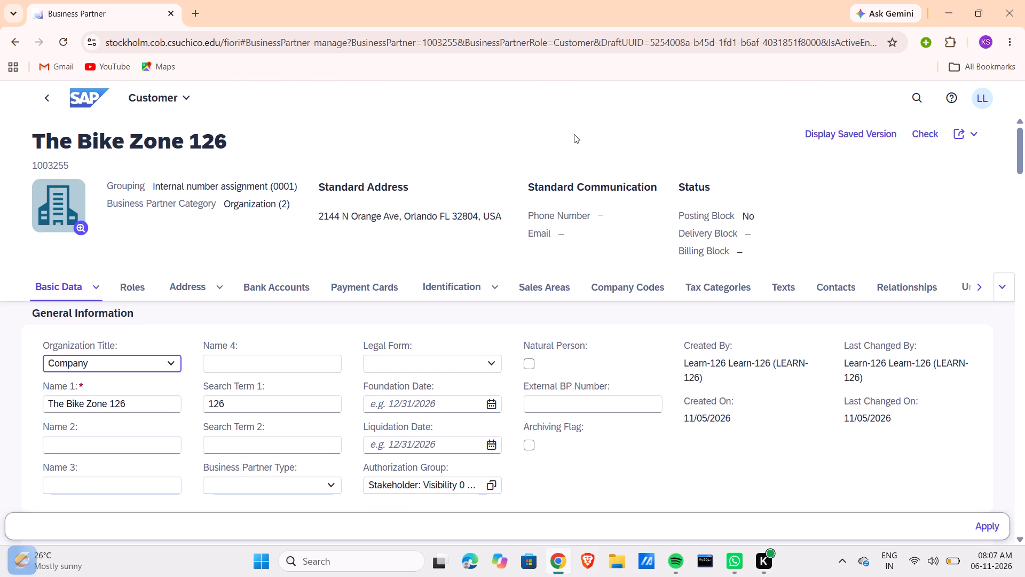
left_click(530, 296)
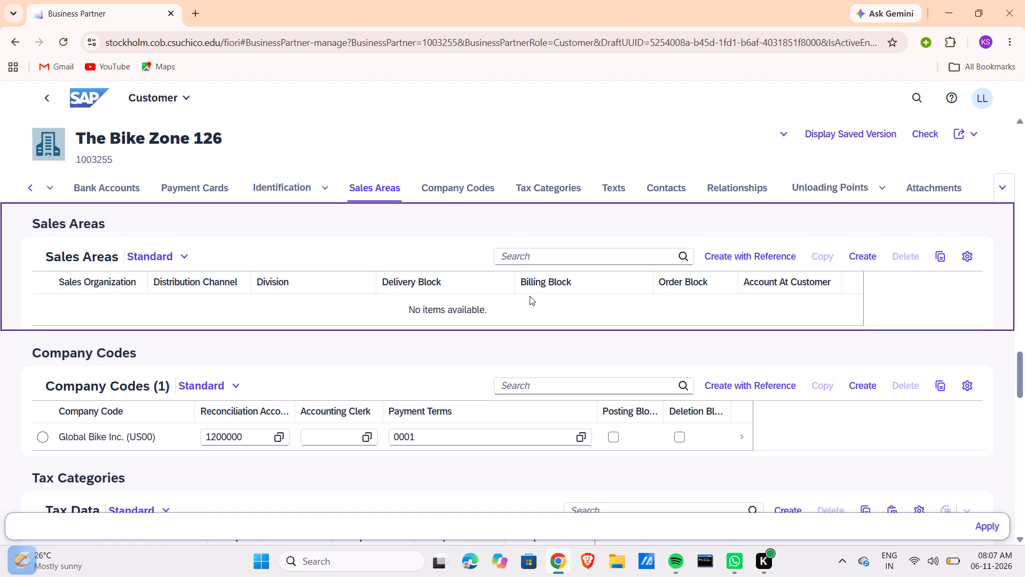
left_click(44, 93)
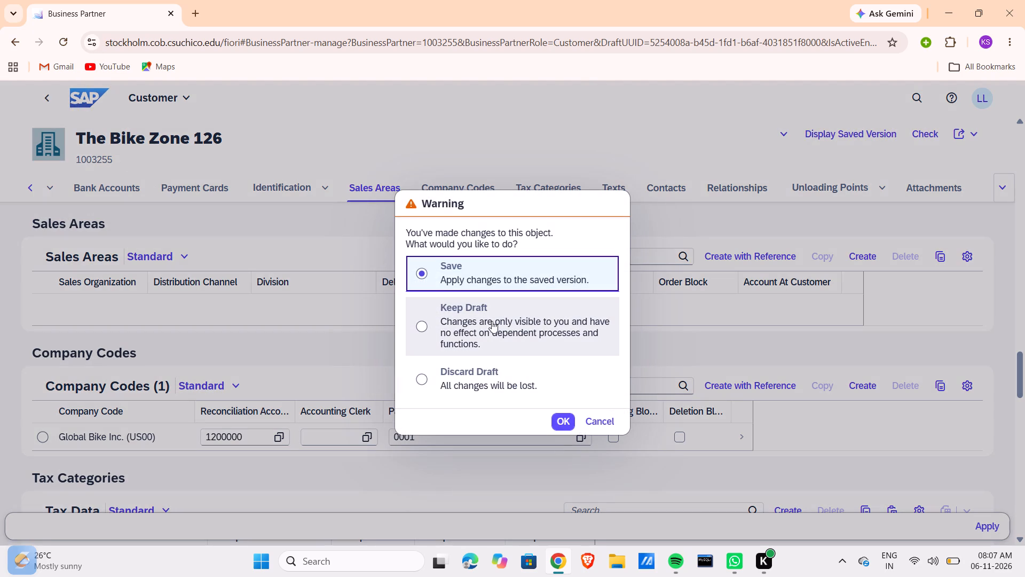
left_click(606, 422)
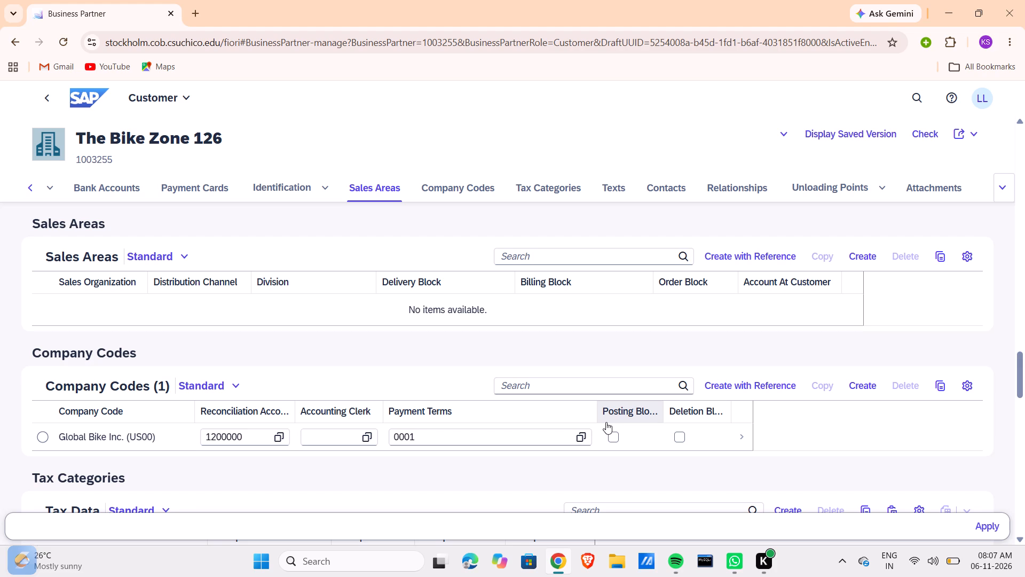
Create a sales area with sales organization US East (UE00), distribution channel Wholesale (WH) and division Bicycles (BI).
left_click(863, 255)
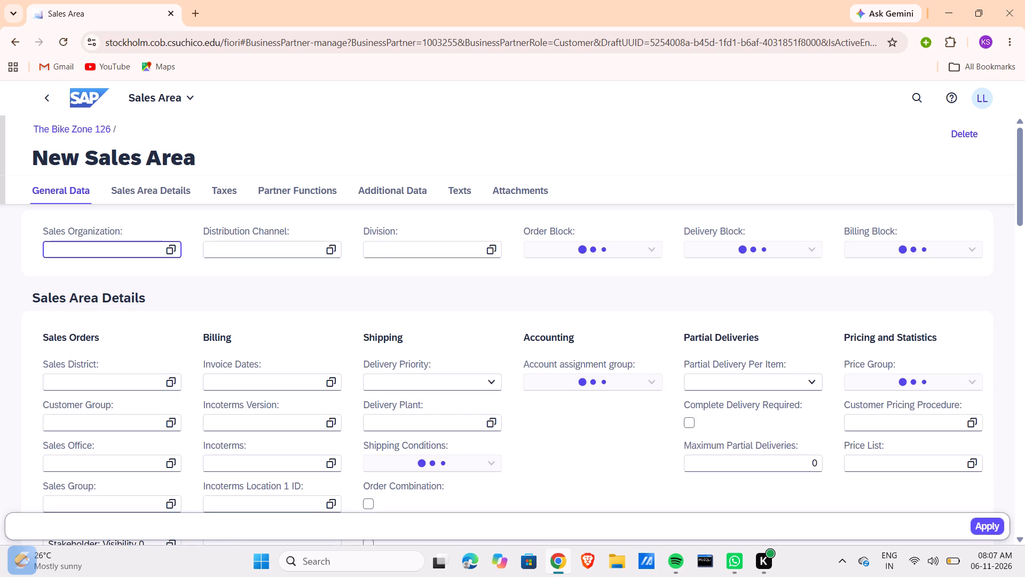
left_click(171, 246)
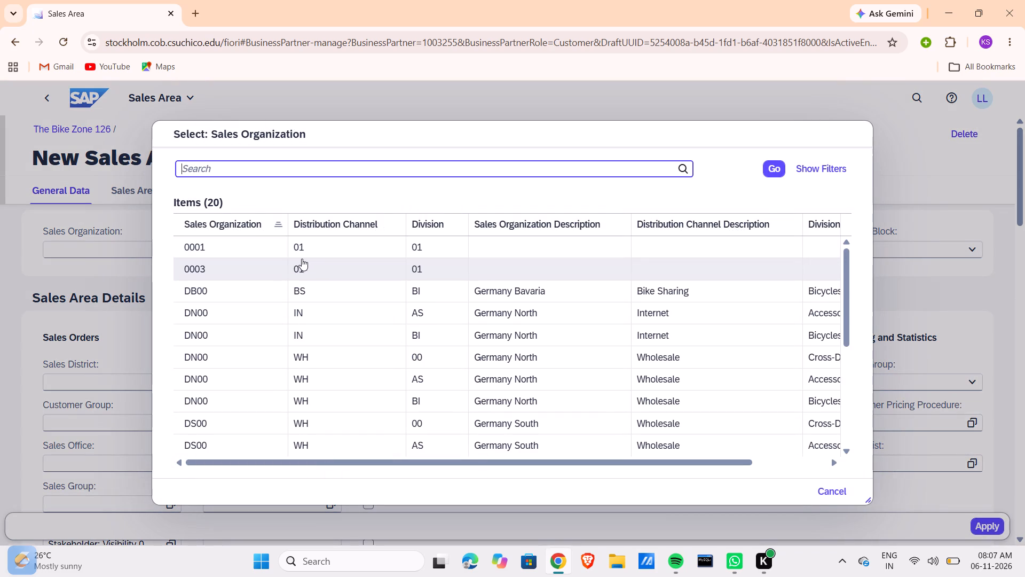
scroll(396, 349, "down", 2)
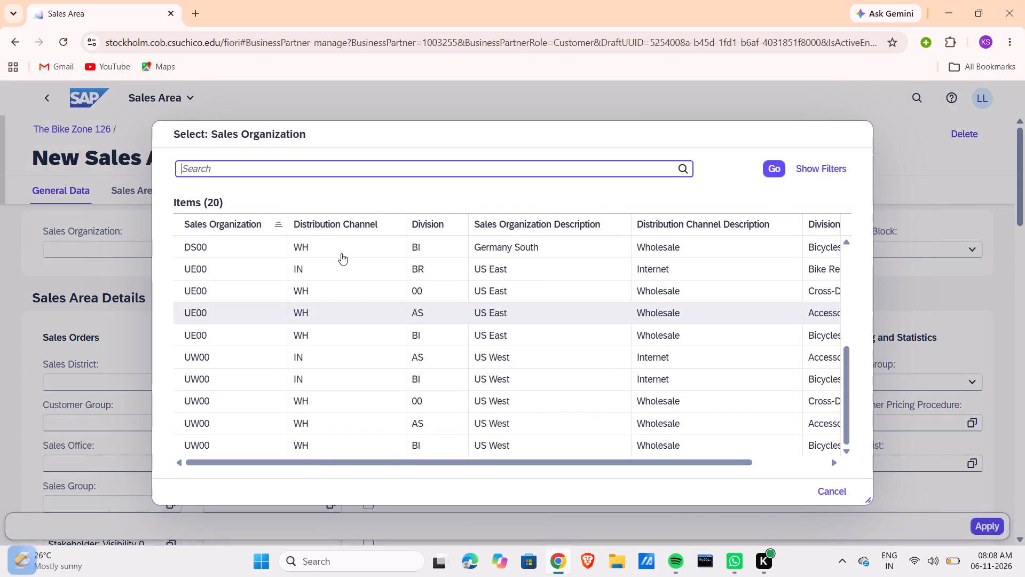
left_click(275, 168)
type("UE00")
key("Return")
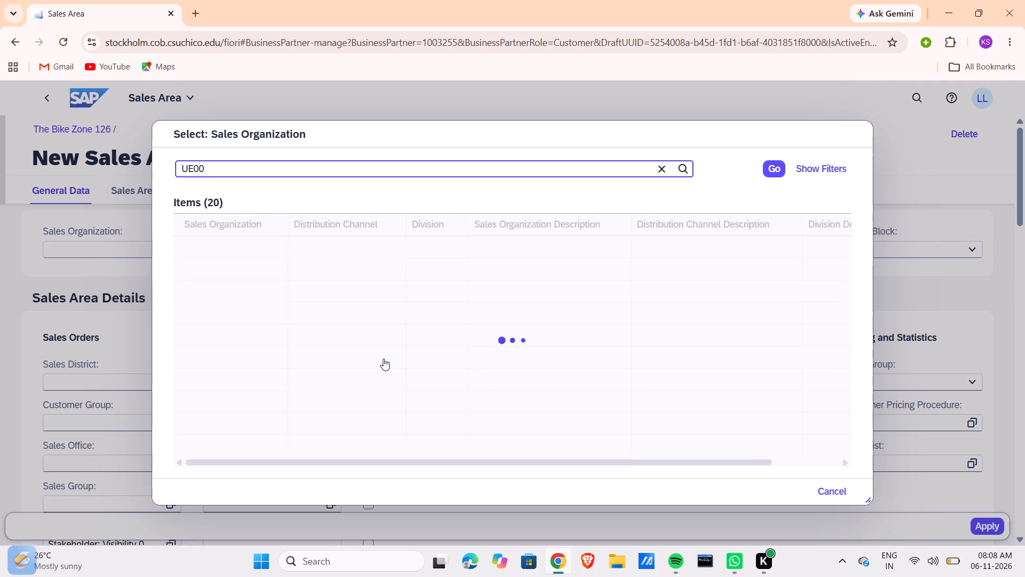
left_click(555, 317)
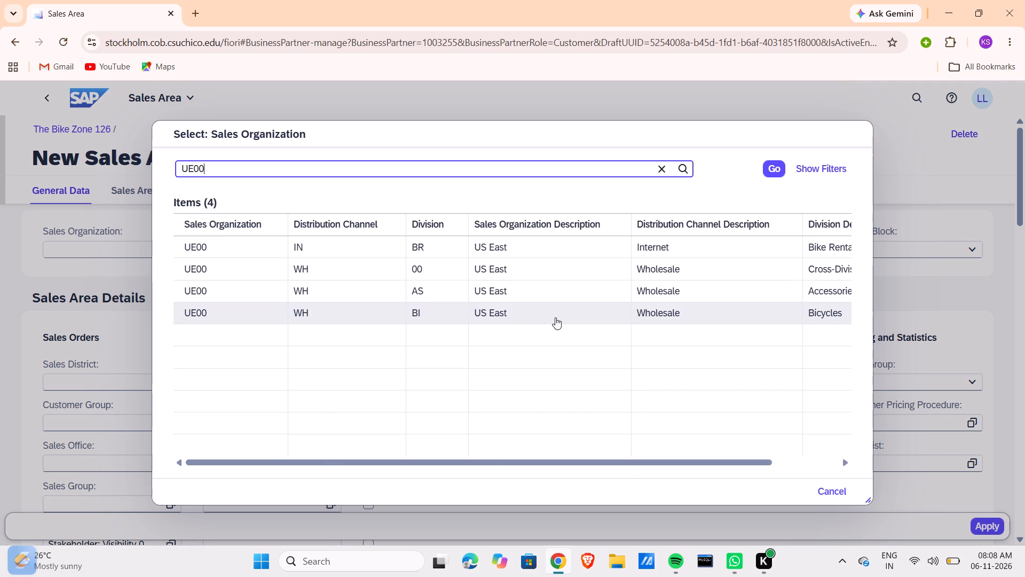
In the sales order details, set the Sales District to Pacific NorthwestUSA (US0001) and the Currency to USD.
left_click(168, 381)
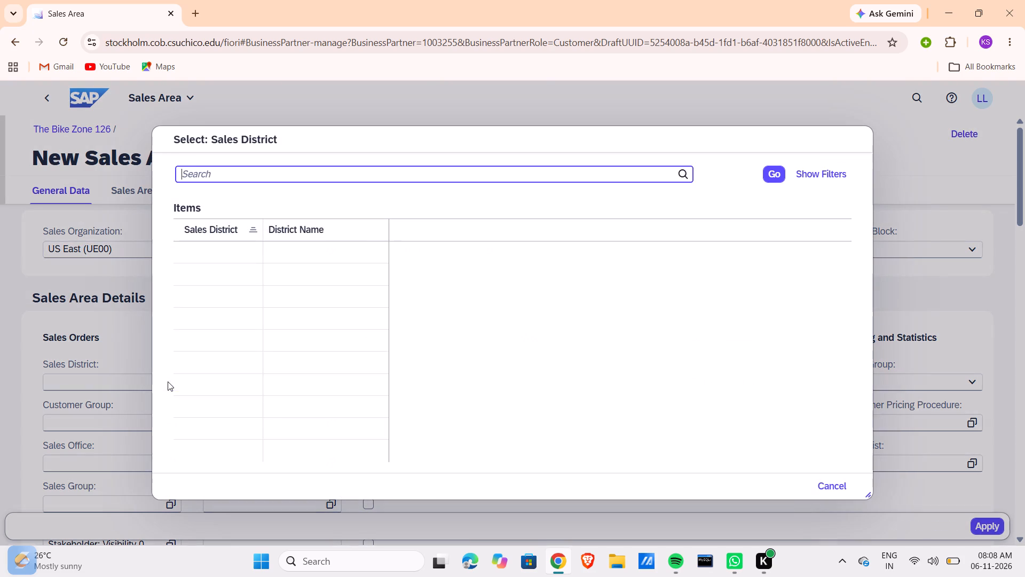
left_click(323, 297)
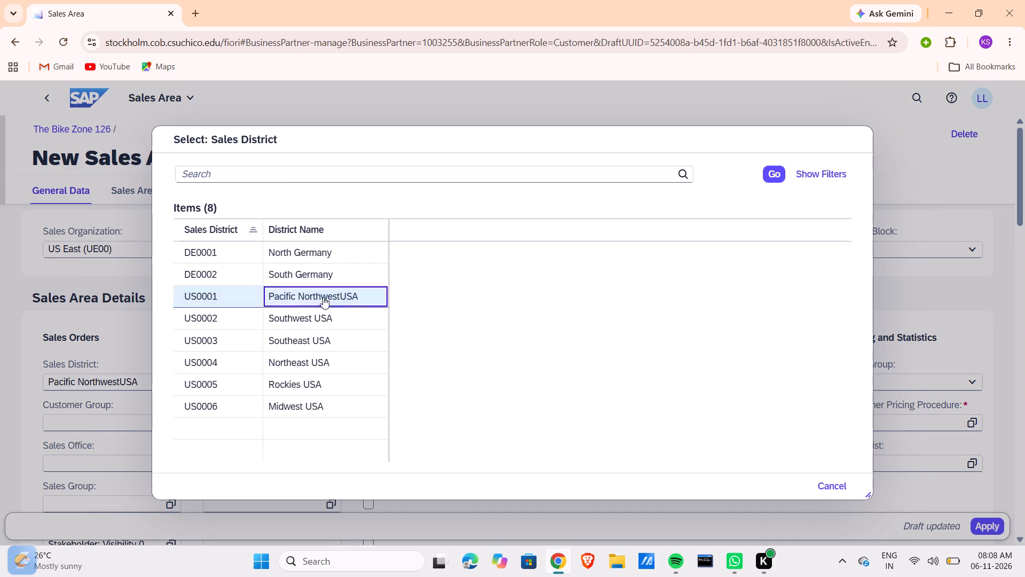
scroll(137, 419, "down", 3)
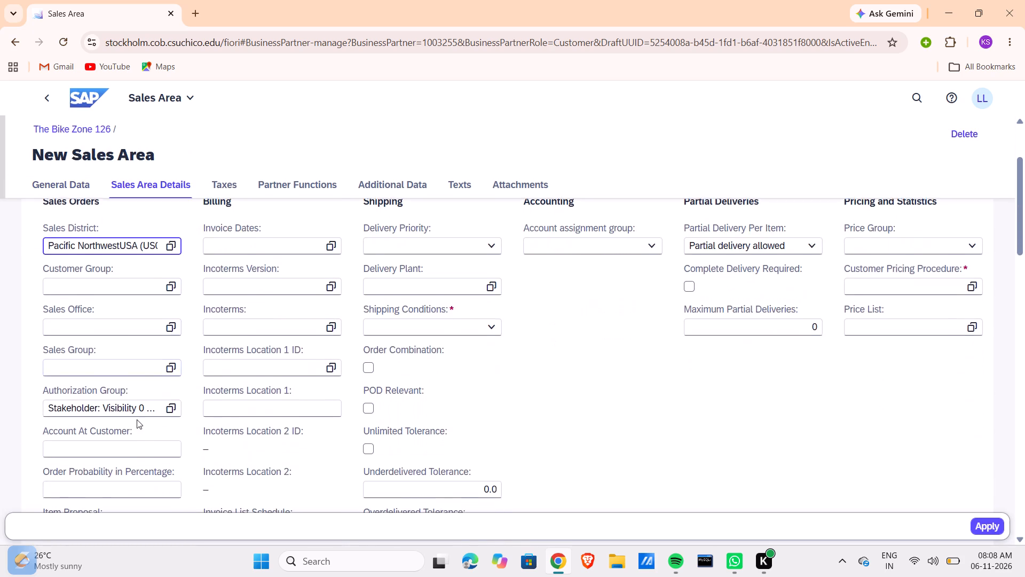
scroll(137, 419, "down", 3)
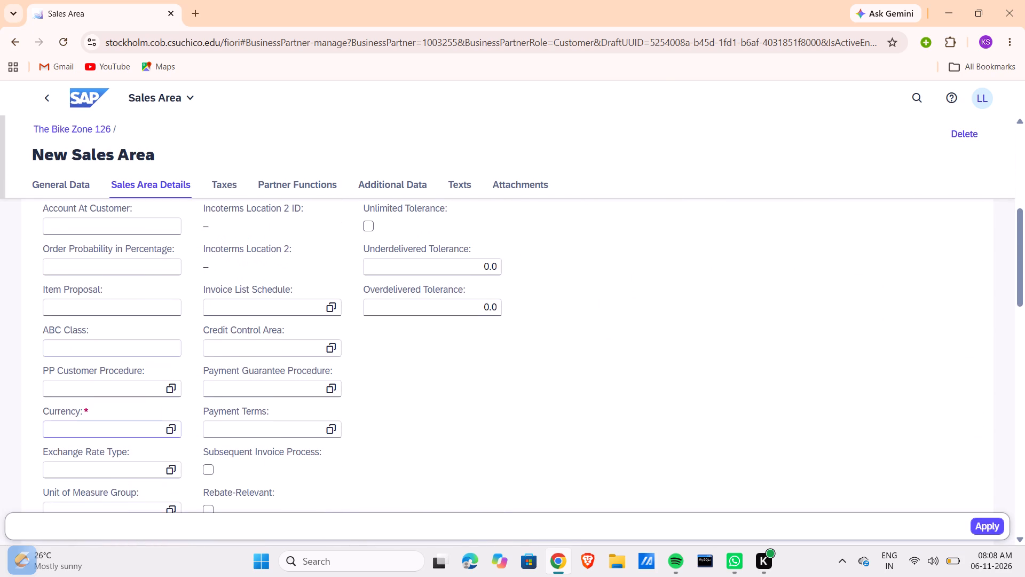
left_click(99, 425)
type("USD")
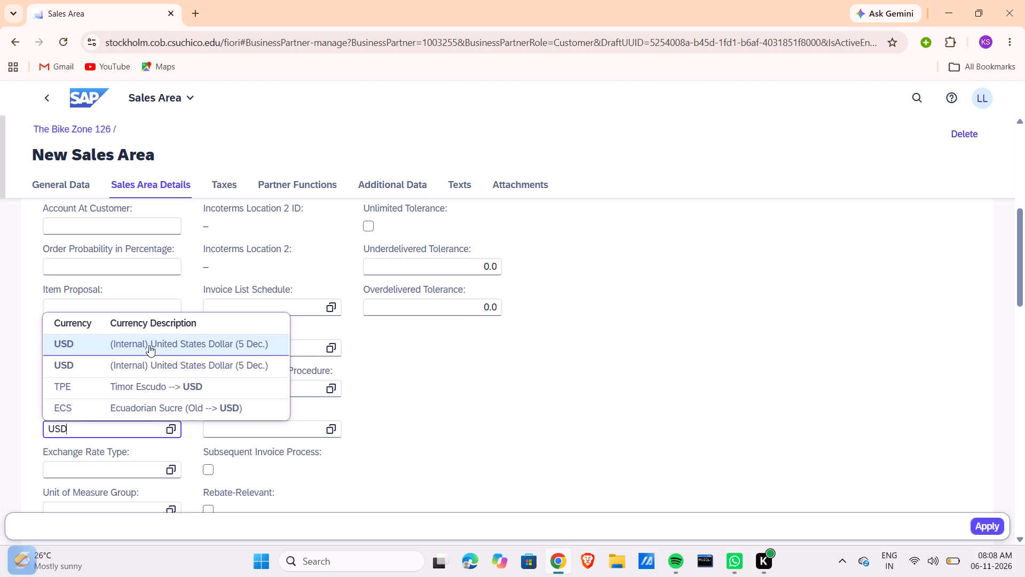
left_click(149, 345)
In the billing details, set the Incoterms to Free on board (FOB) and Incoterms Location 1 to Miami.
scroll(275, 348, "up", 4)
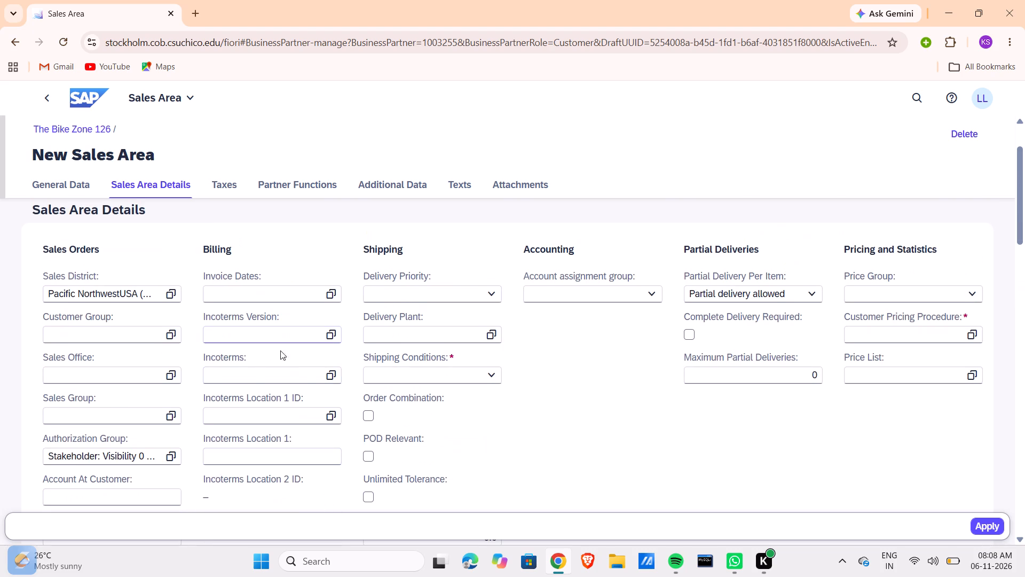
left_click(336, 372)
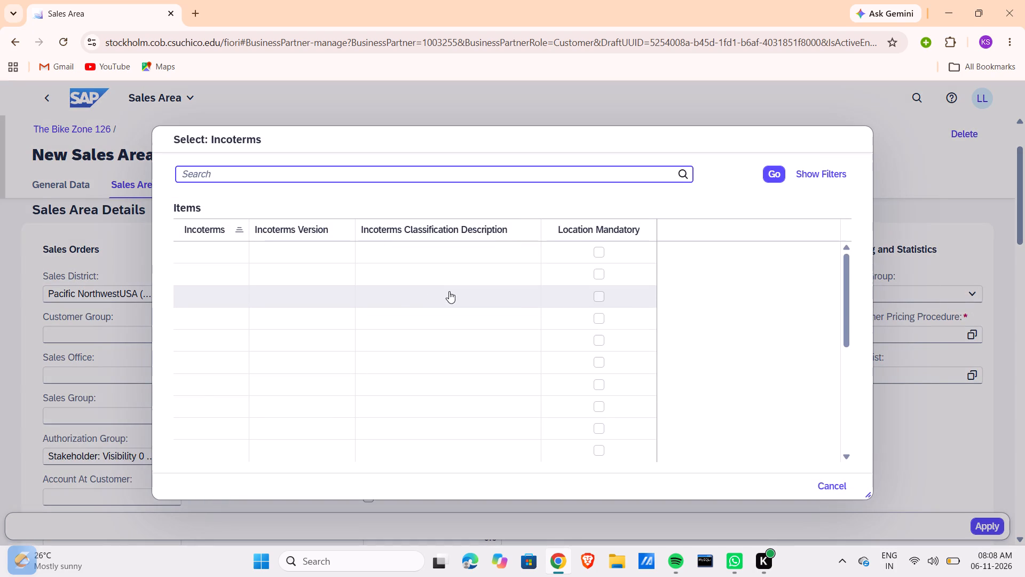
scroll(385, 402, "down", 5)
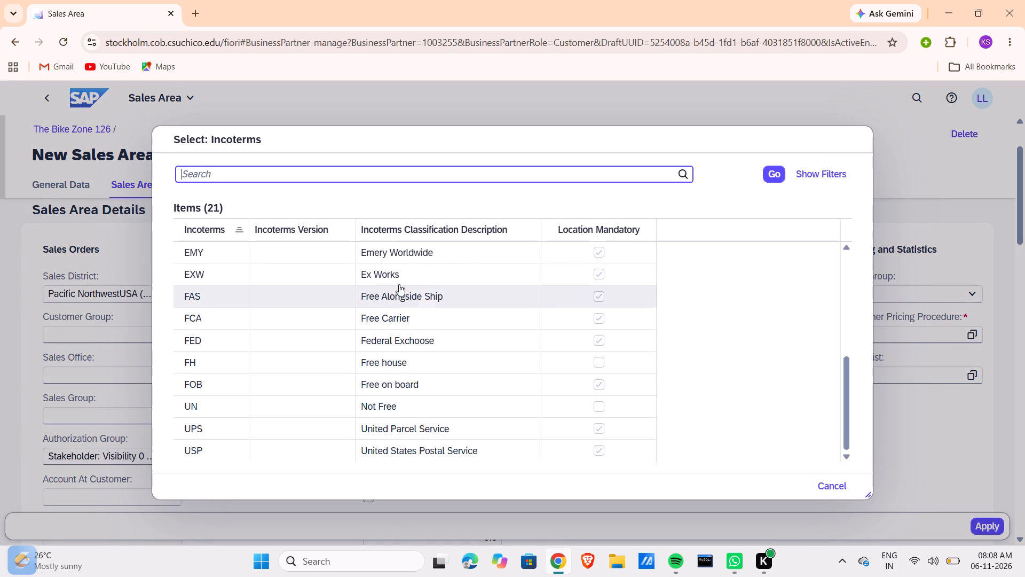
left_click(406, 391)
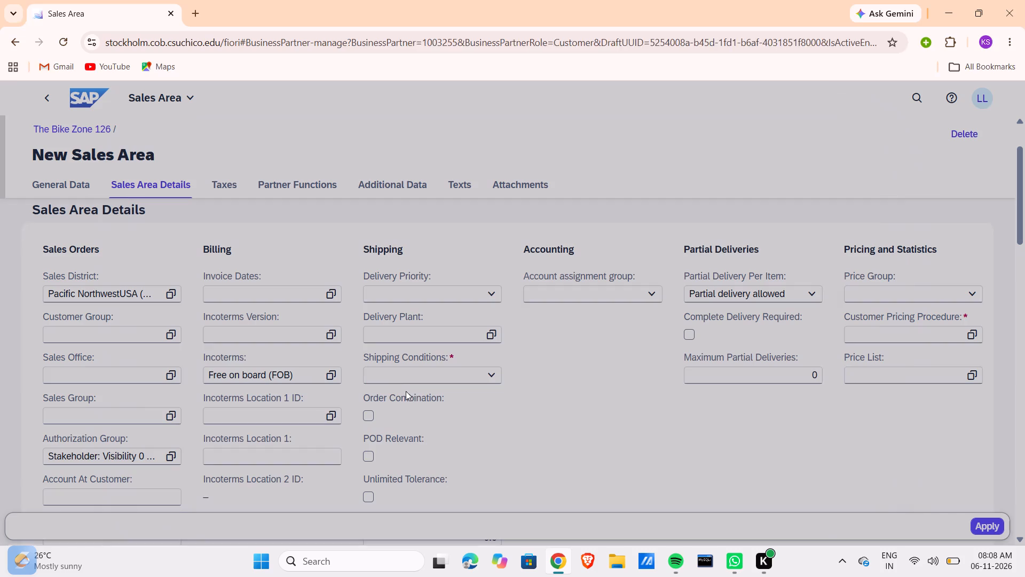
left_click(294, 451)
key("m")
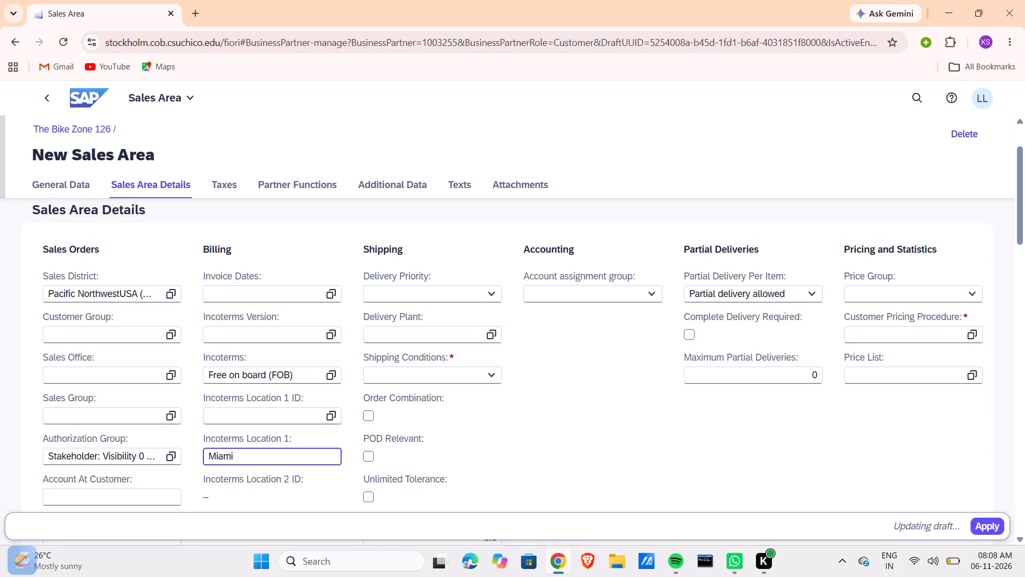
In the shipping details, set Delivery Priority to Normal item, Delivery Plant to DC Miami (MI00) and Shipping Conditions to Standard.
scroll(464, 362, "down", 1)
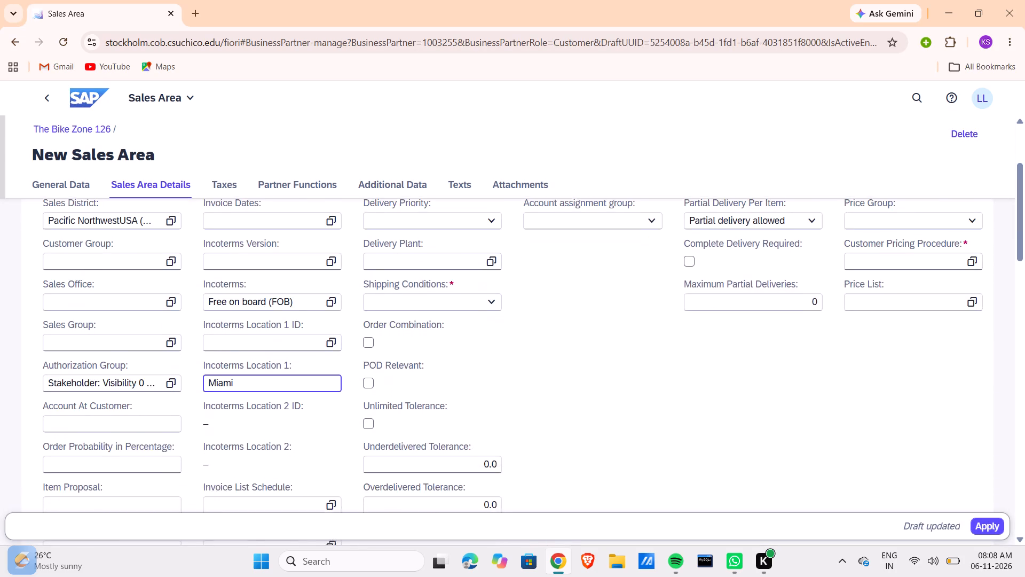
scroll(464, 362, "down", 1)
scroll(464, 362, "up", 1)
left_click(492, 276)
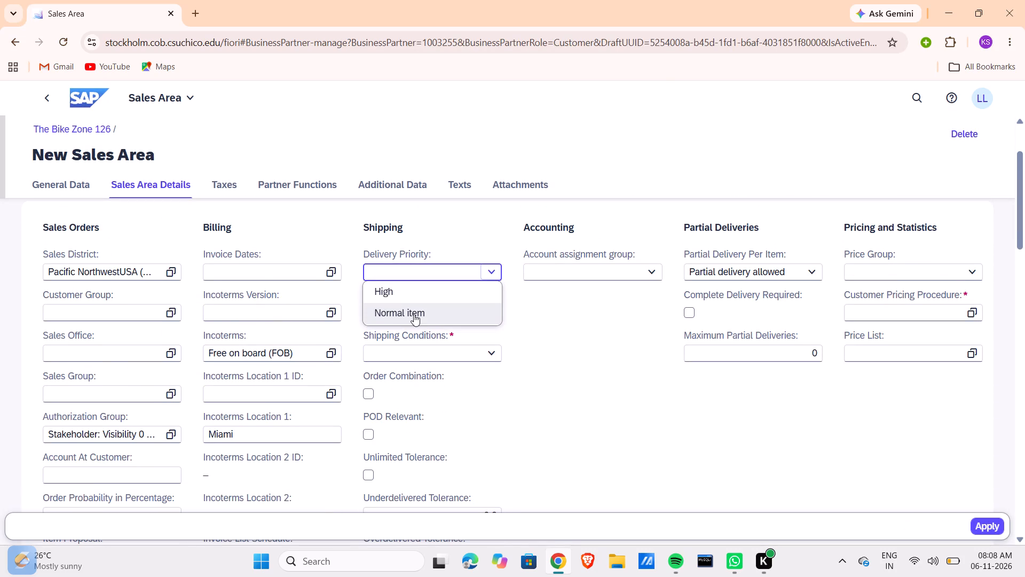
left_click(407, 315)
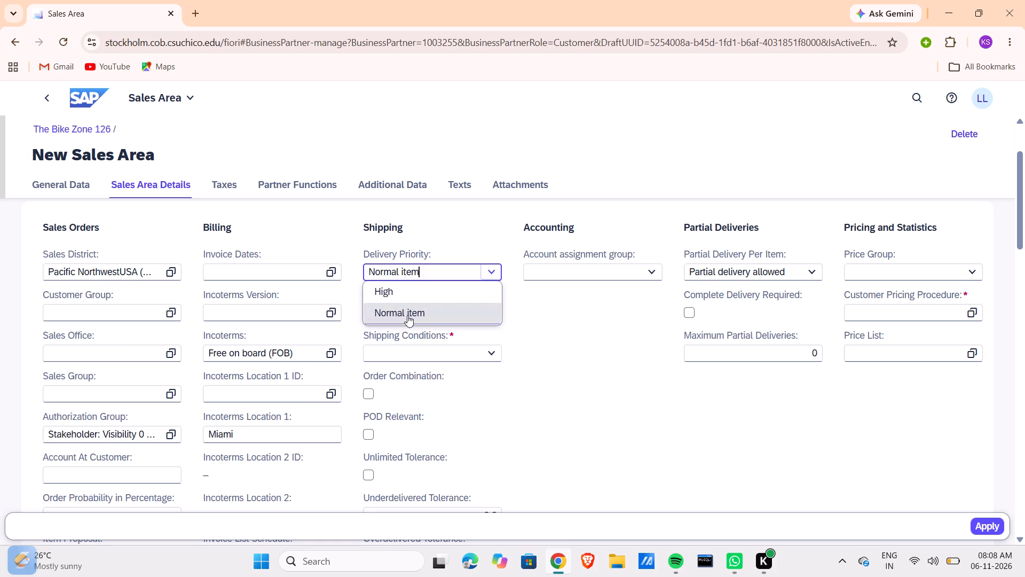
left_click(493, 310)
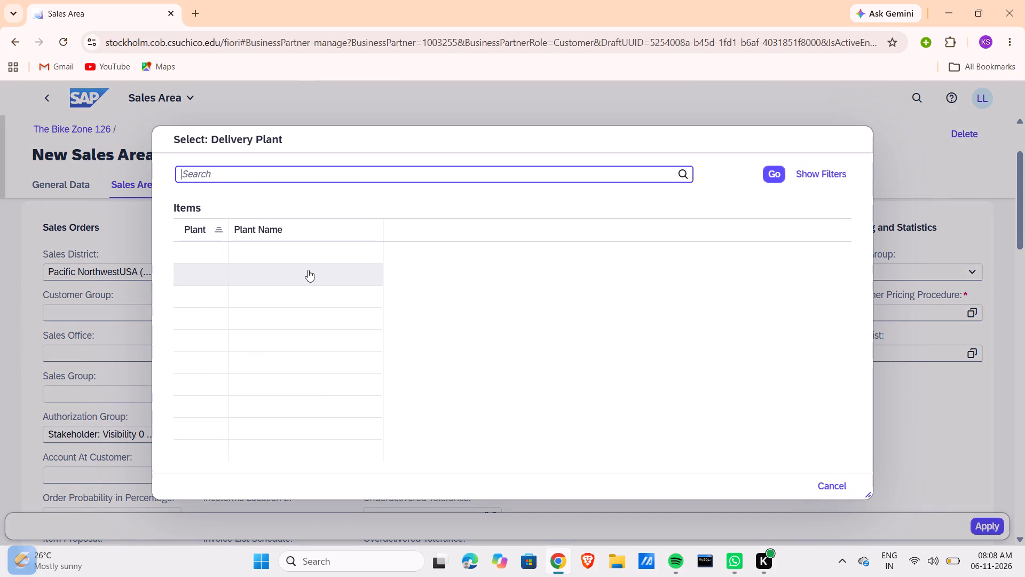
left_click(267, 271)
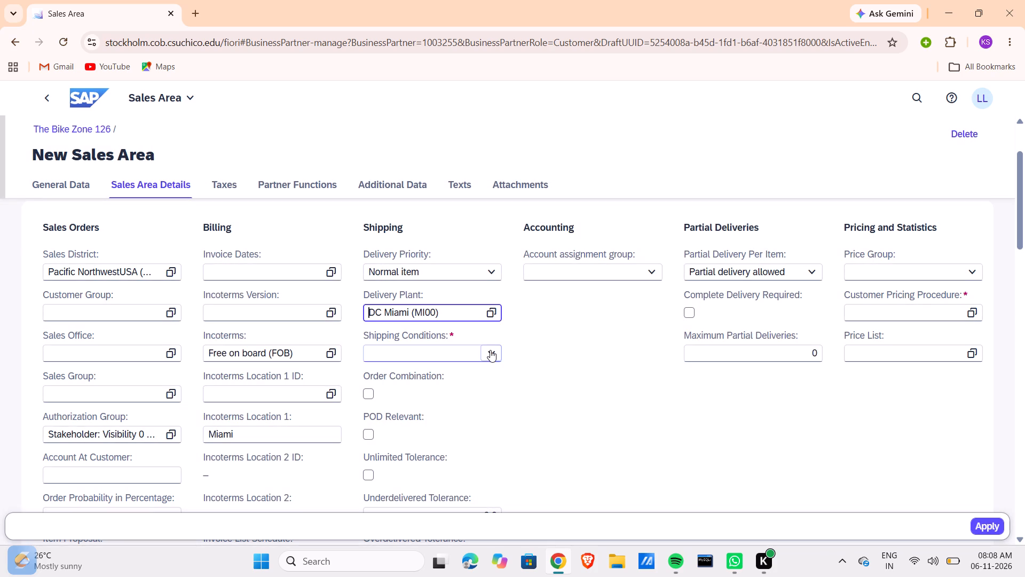
left_click(490, 350)
left_click(404, 431)
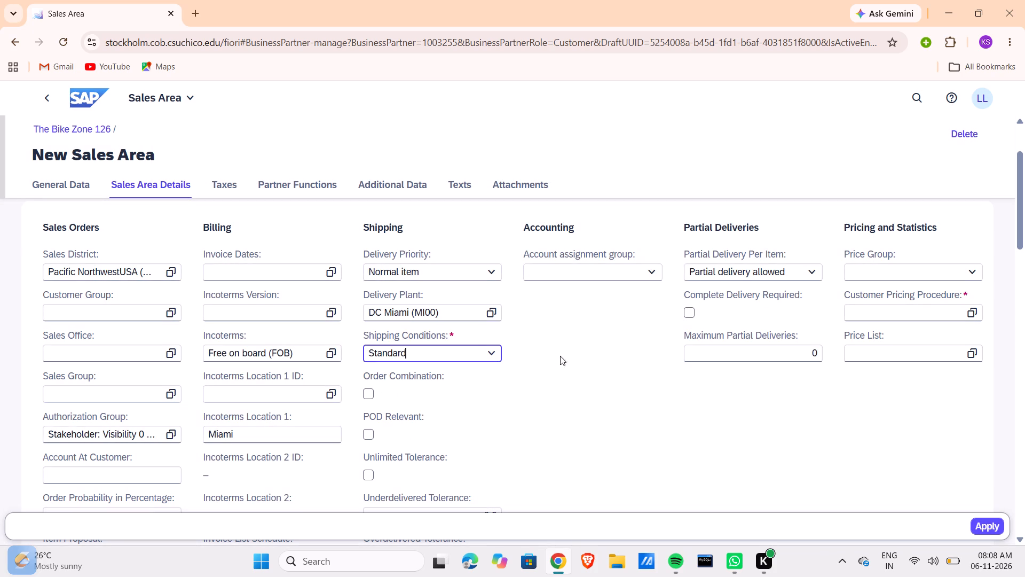
In the accounting details, set the Account assignment group to Domestic Revenues.
left_click(654, 266)
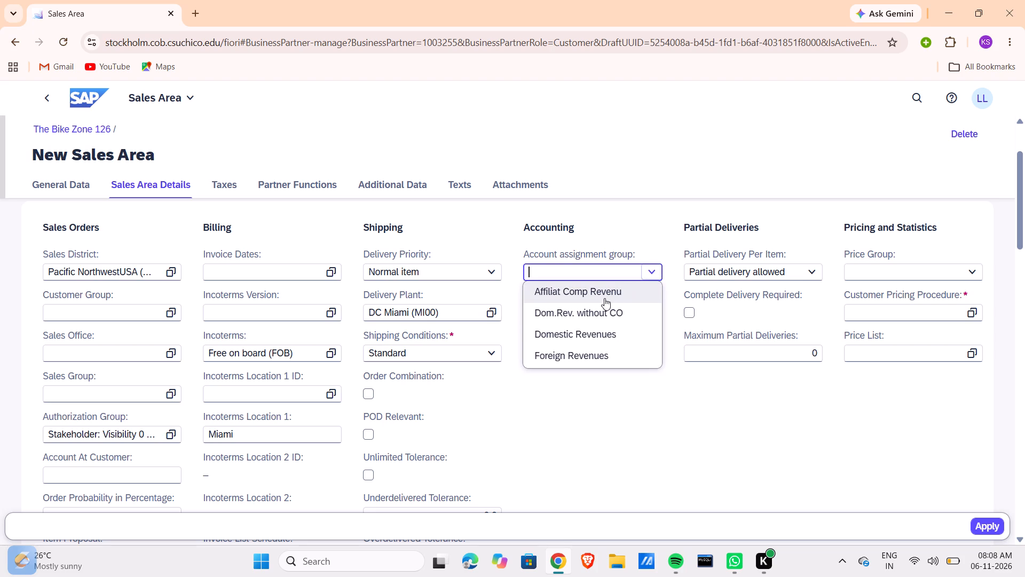
left_click(603, 328)
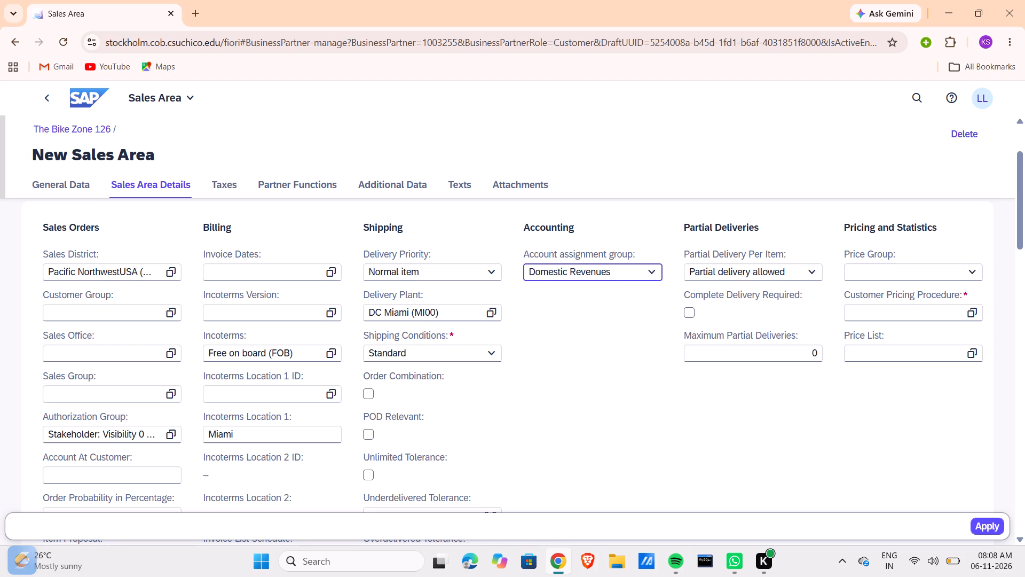
In the pricing and statistics details, set the Price Group to Bulk buyer and the Customer Pricing Procedure to Standard (1).
left_click(971, 267)
left_click(877, 299)
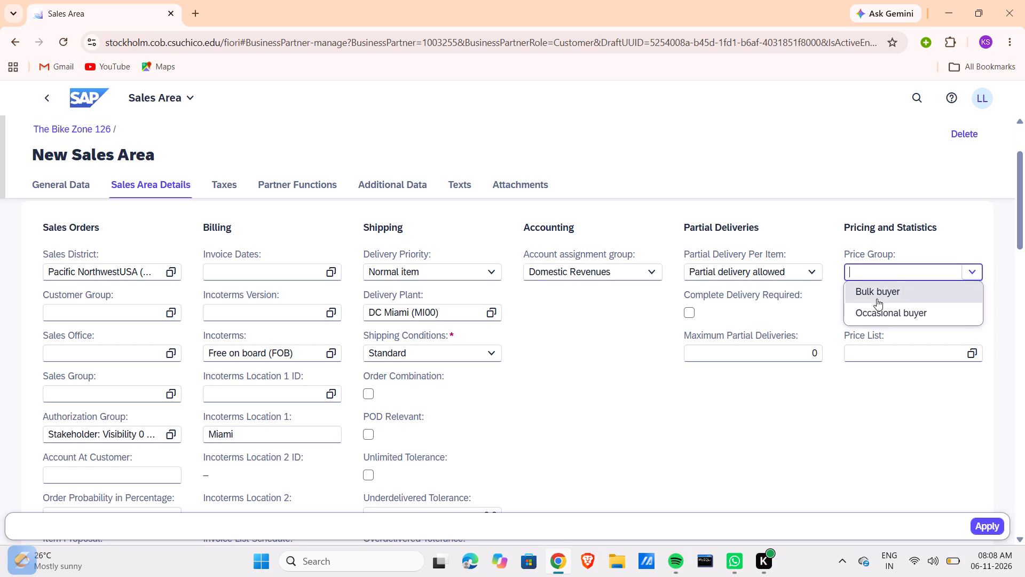
left_click(974, 317)
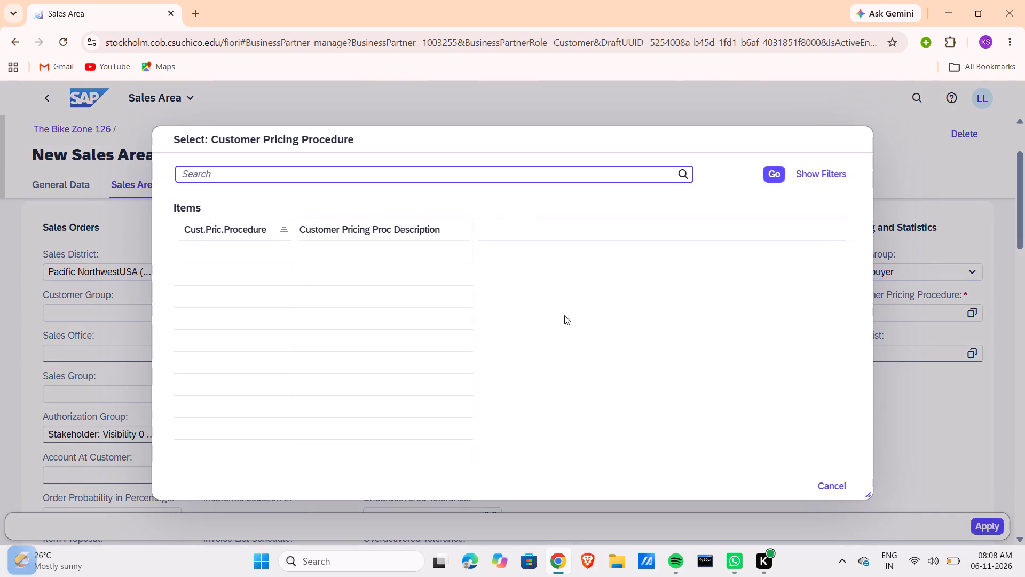
left_click(321, 286)
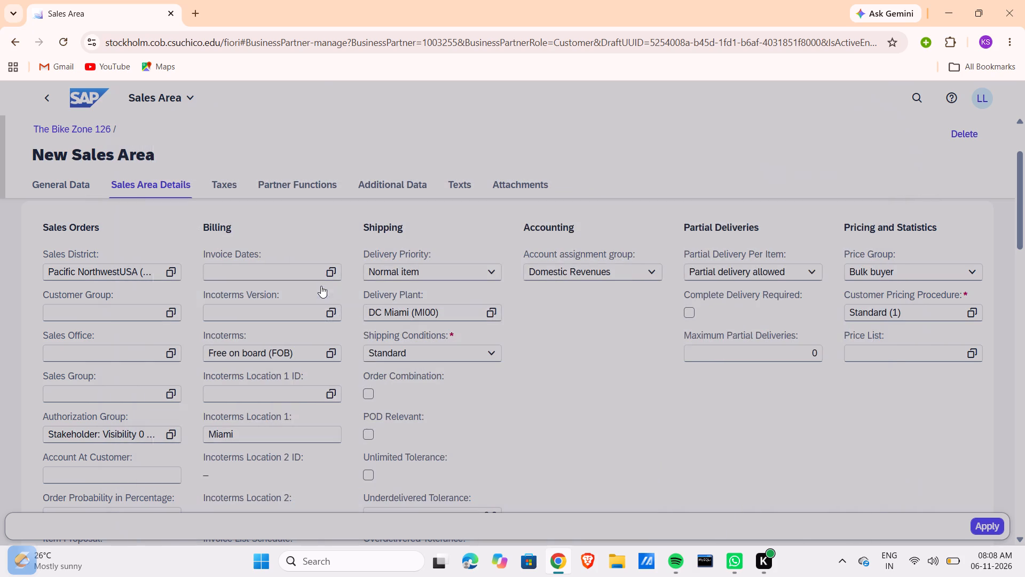
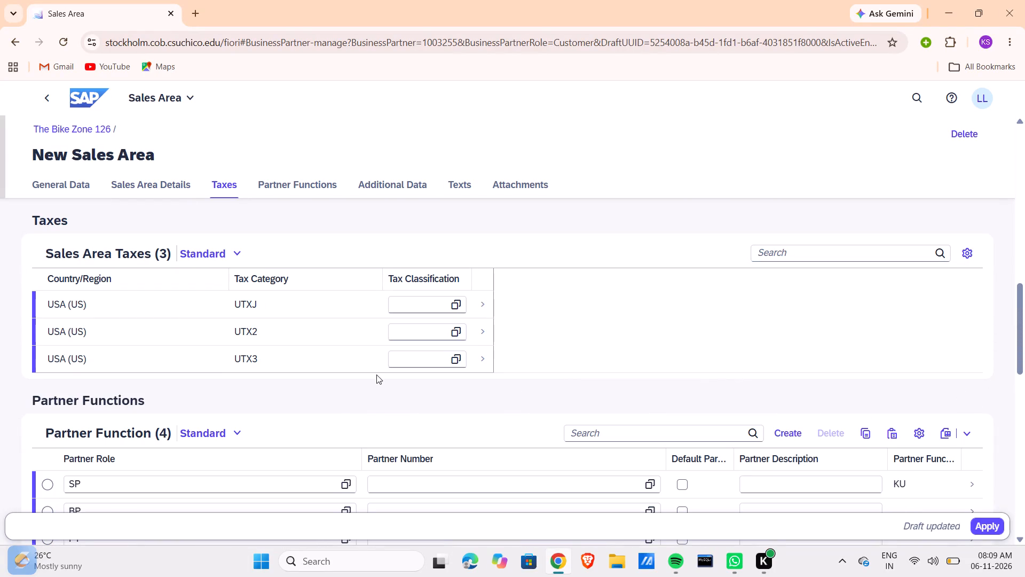
Set the Tax Classification to 0 for UTXJ, UTX2 and UTX3, then apply the new sales area and the customer role data.
left_click(415, 309)
key("0")
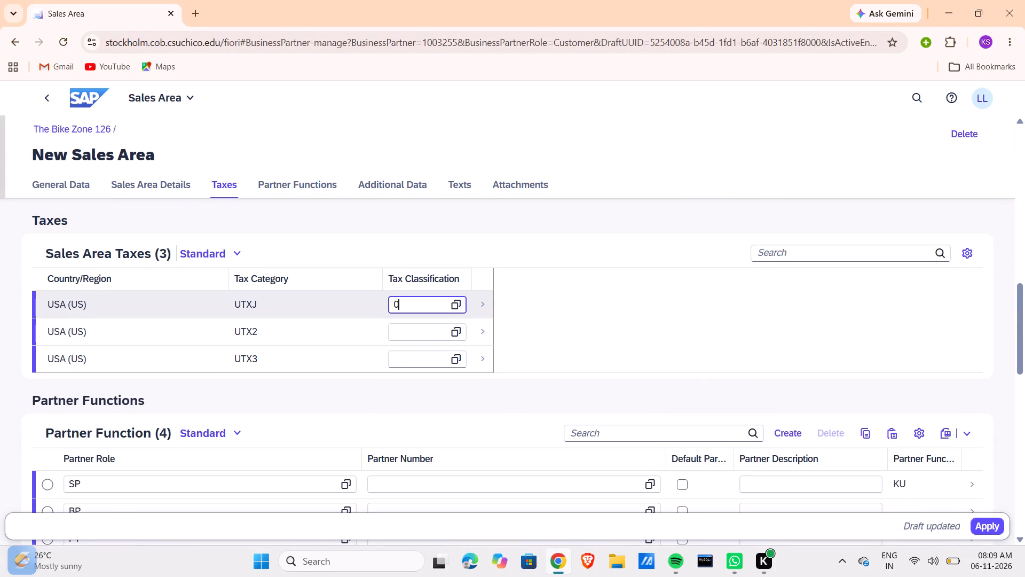
left_click(427, 346)
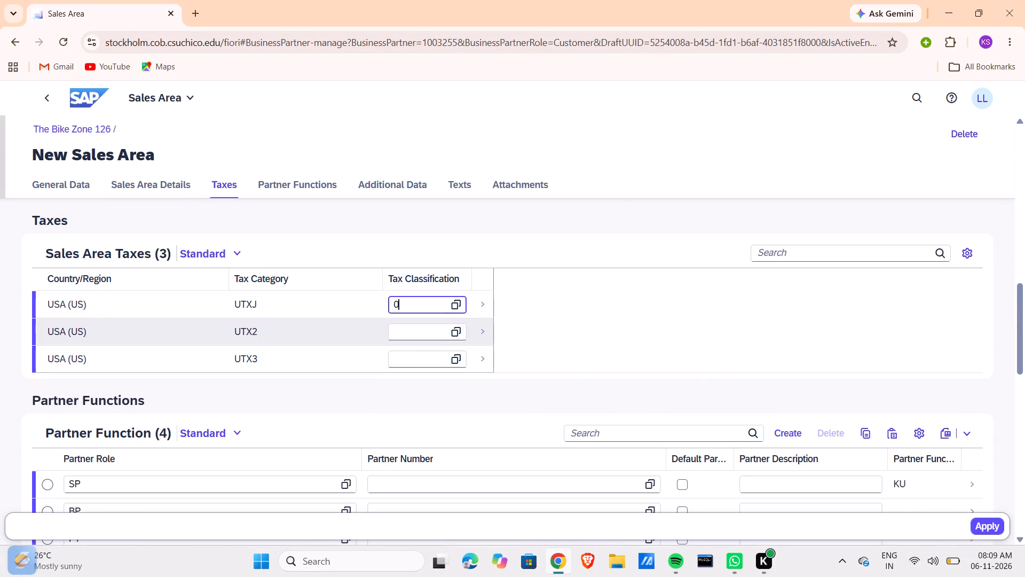
left_click(413, 332)
key("0")
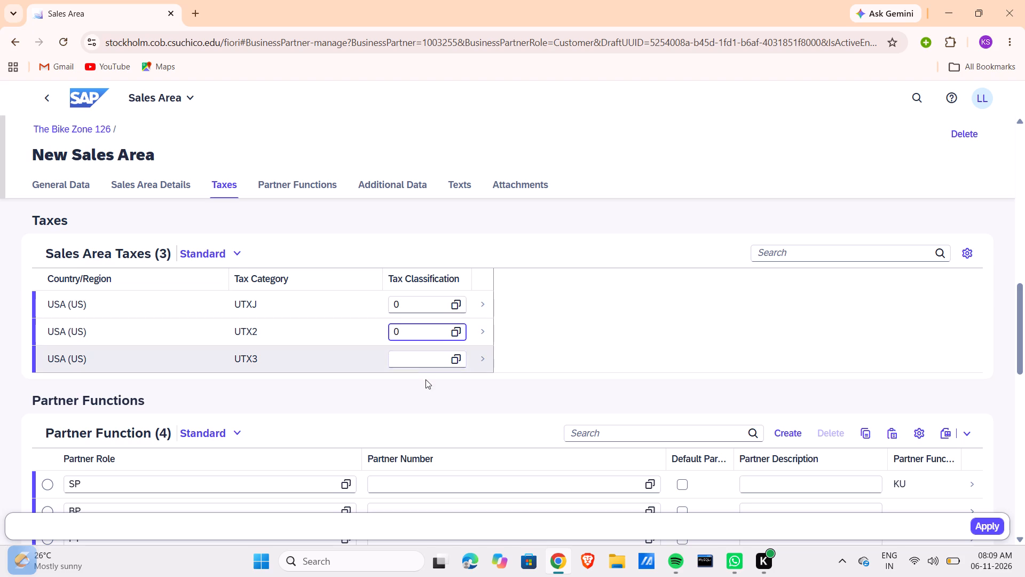
left_click(417, 380)
left_click(410, 357)
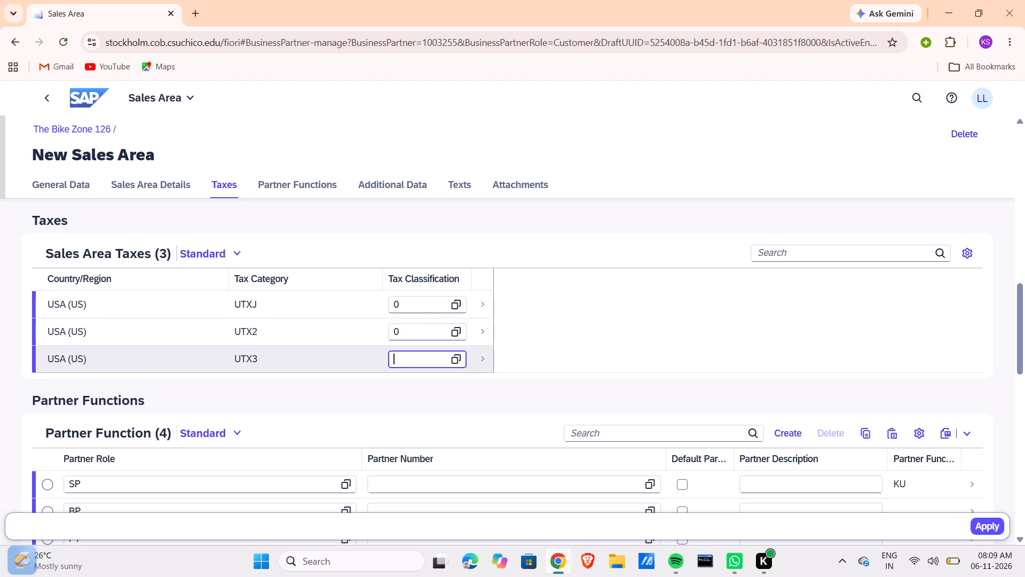
key("0")
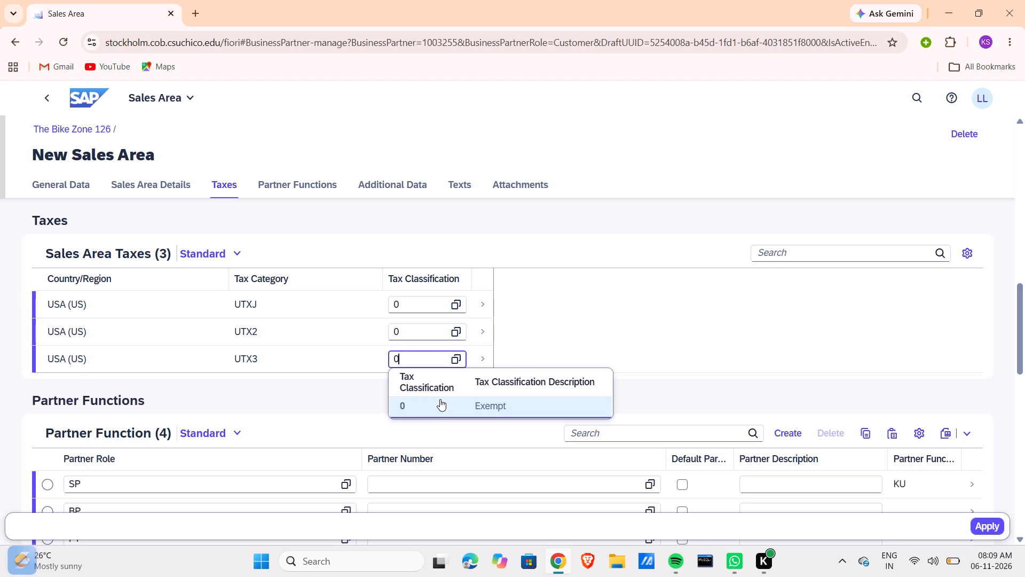
left_click(440, 399)
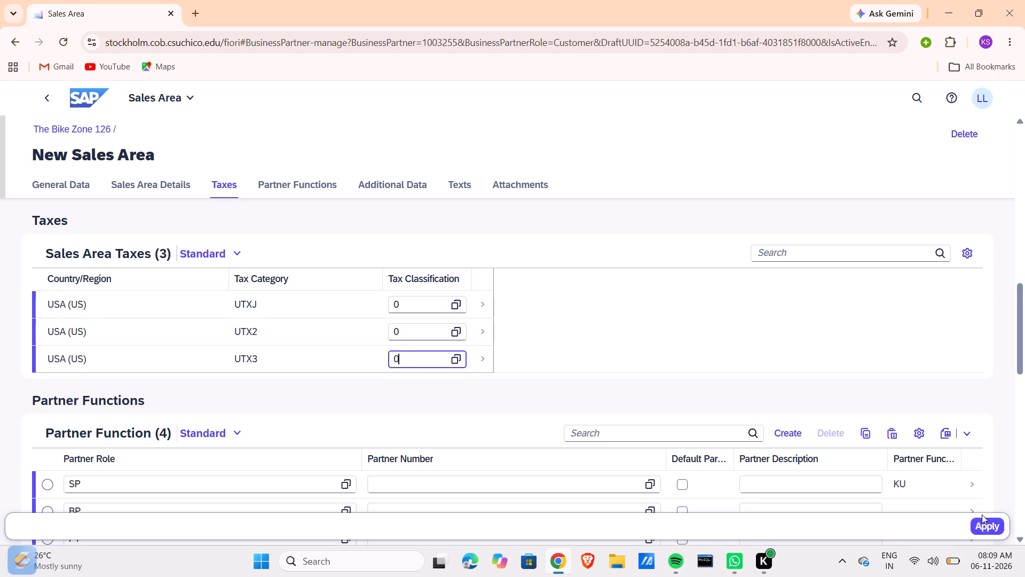
left_click(983, 520)
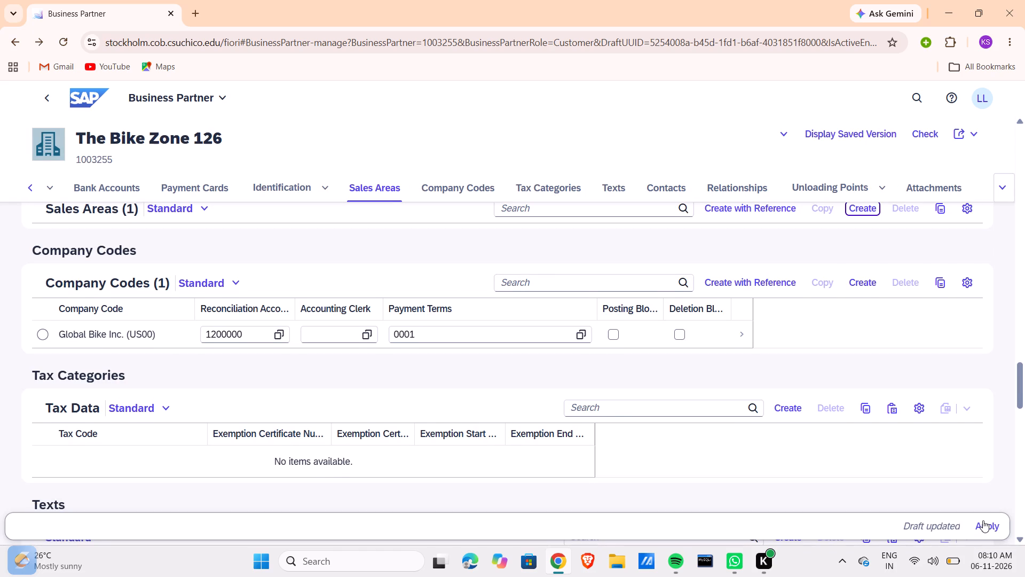
left_click(983, 520)
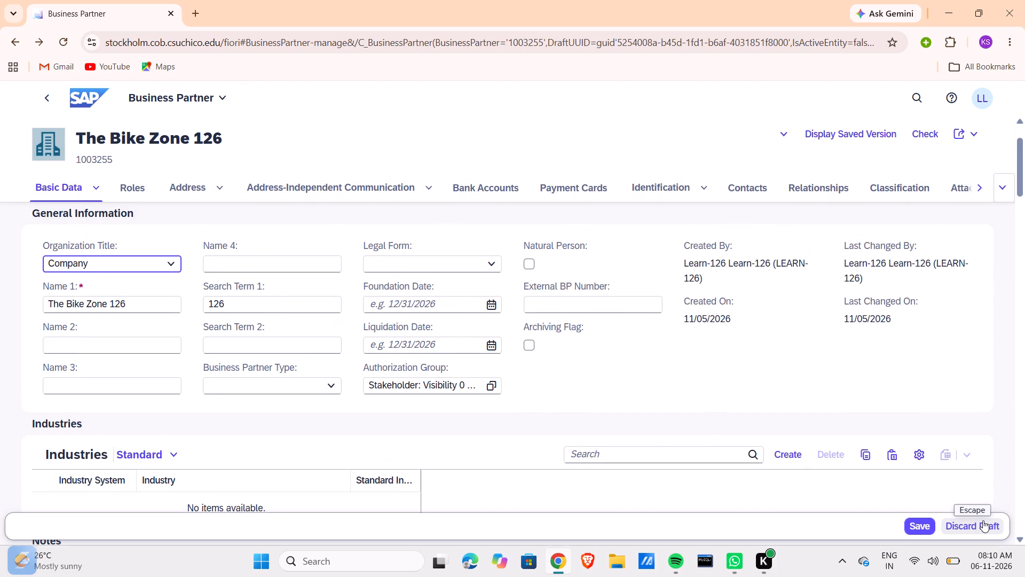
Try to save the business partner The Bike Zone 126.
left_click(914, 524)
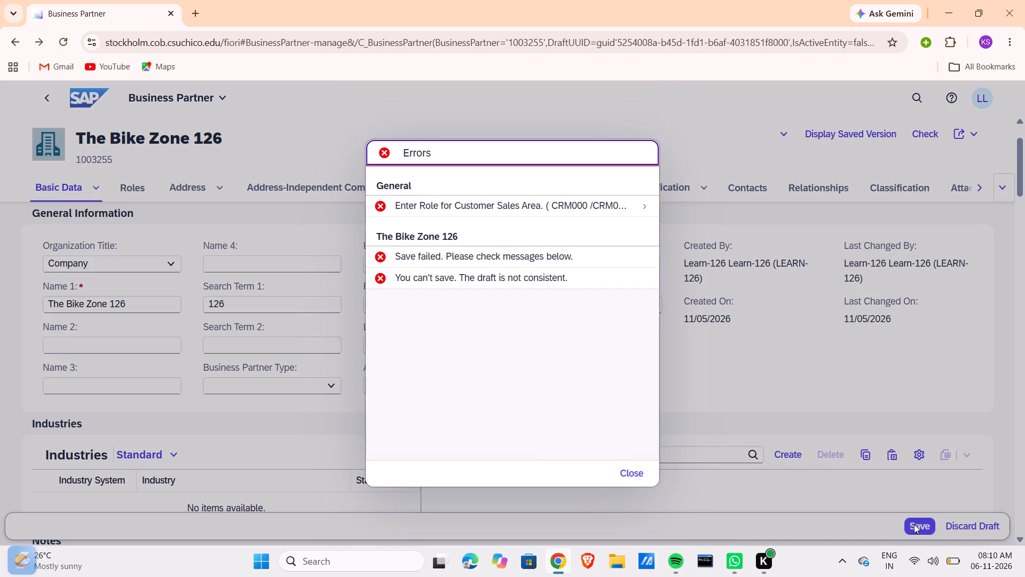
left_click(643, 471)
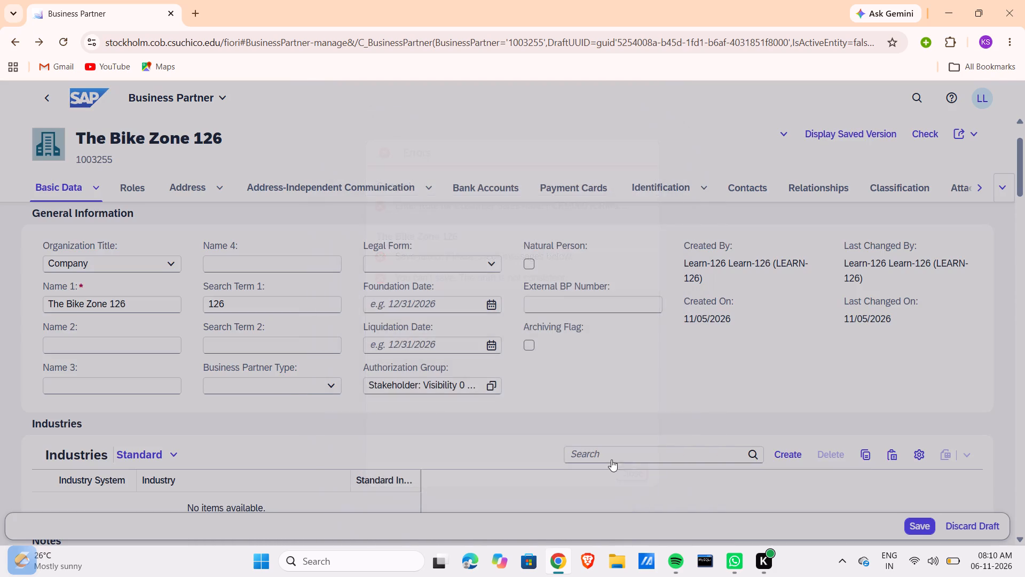
Assign the Customer role FLCU01 to the blank entry in the Roles table and save the business partner.
scroll(256, 361, "down", 7)
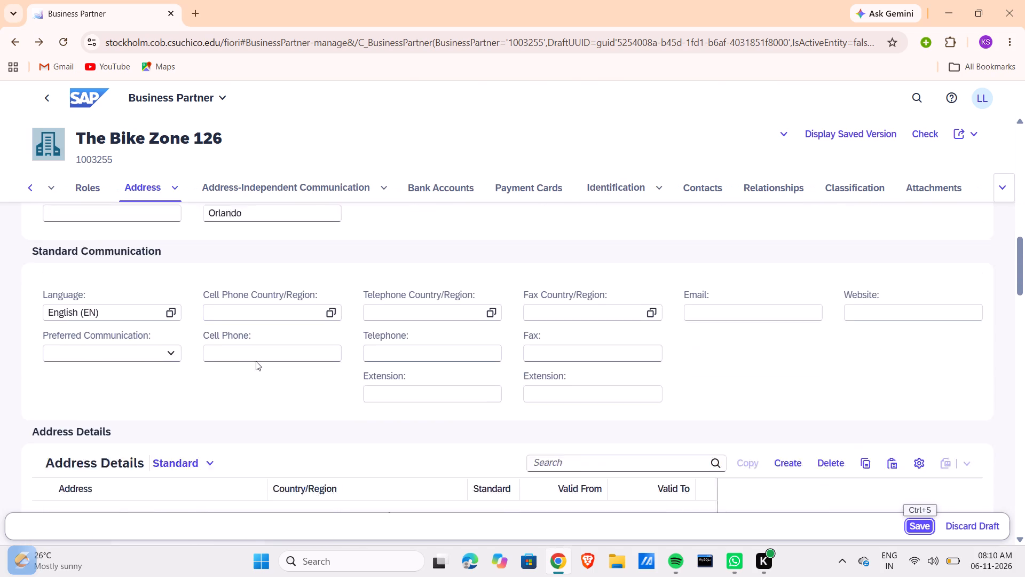
scroll(256, 361, "down", 5)
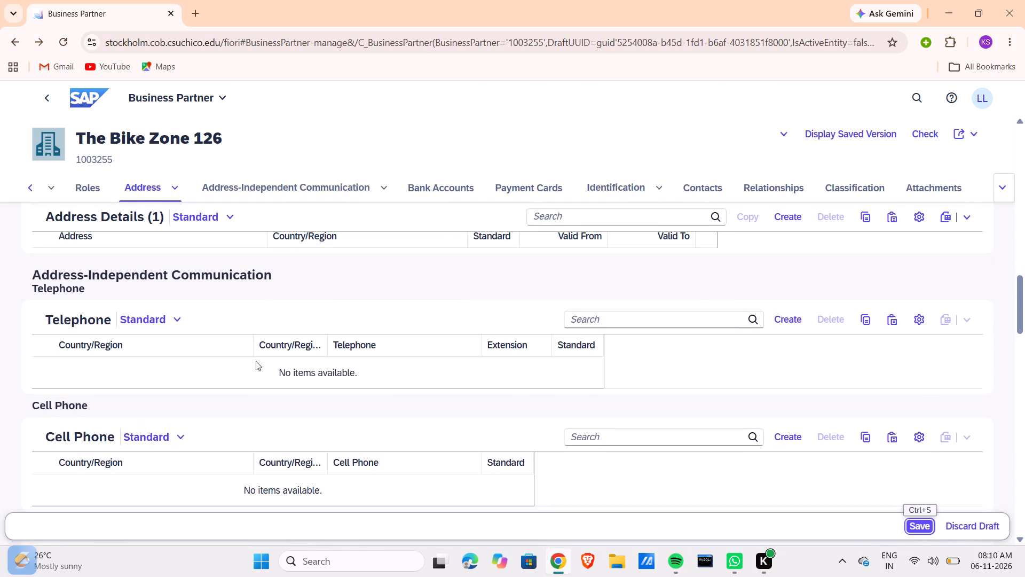
scroll(256, 361, "down", 3)
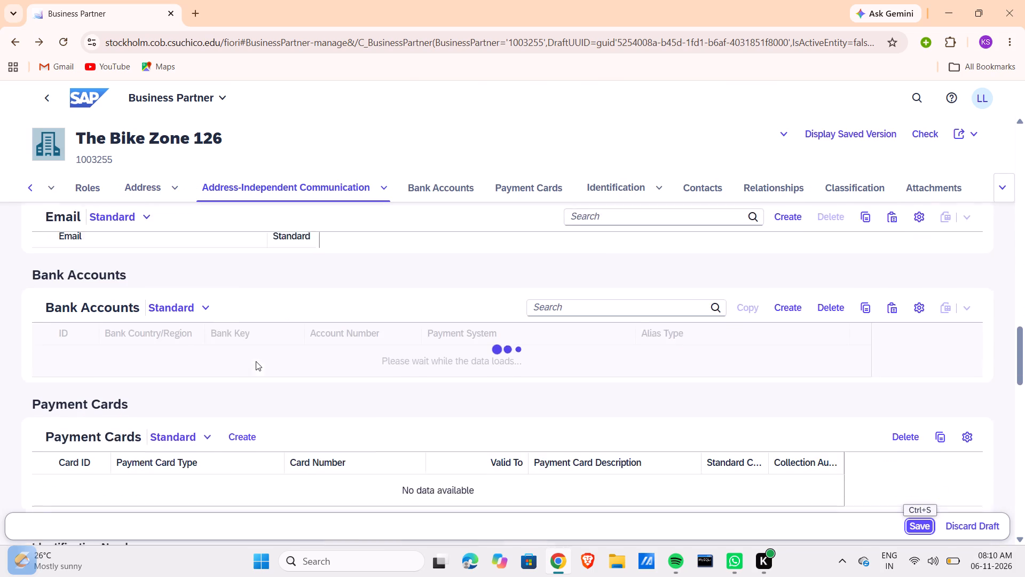
scroll(256, 361, "down", 1)
scroll(256, 361, "up", 4)
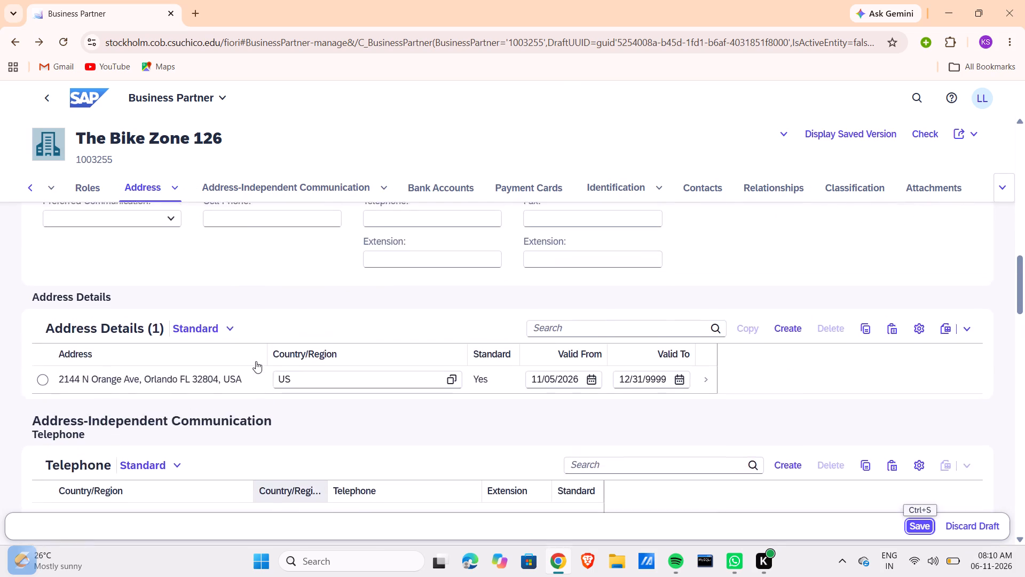
scroll(256, 361, "up", 3)
scroll(256, 361, "down", 2)
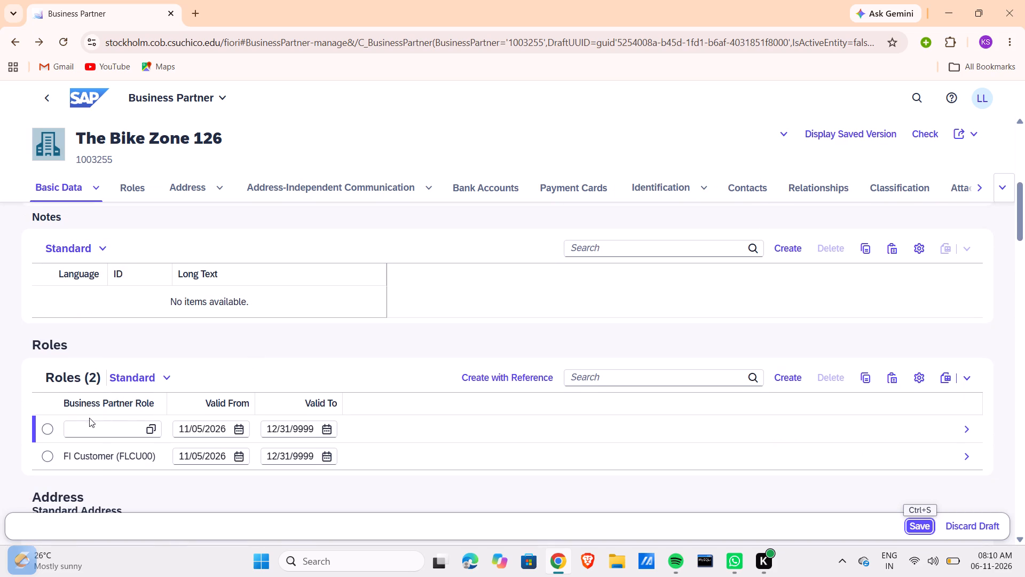
left_click(153, 426)
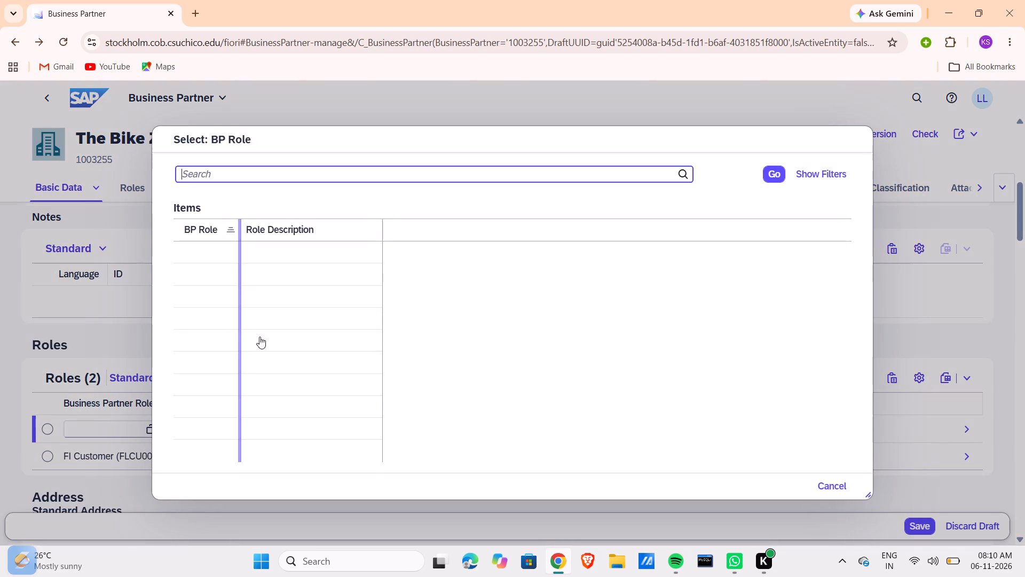
scroll(291, 328, "down", 5)
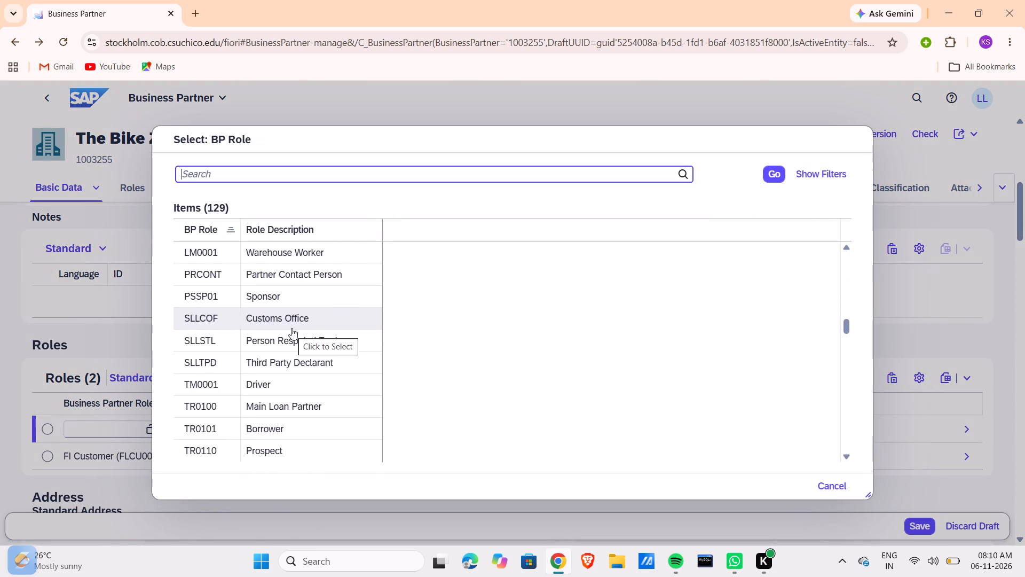
scroll(291, 328, "up", 1)
scroll(291, 328, "down", 1)
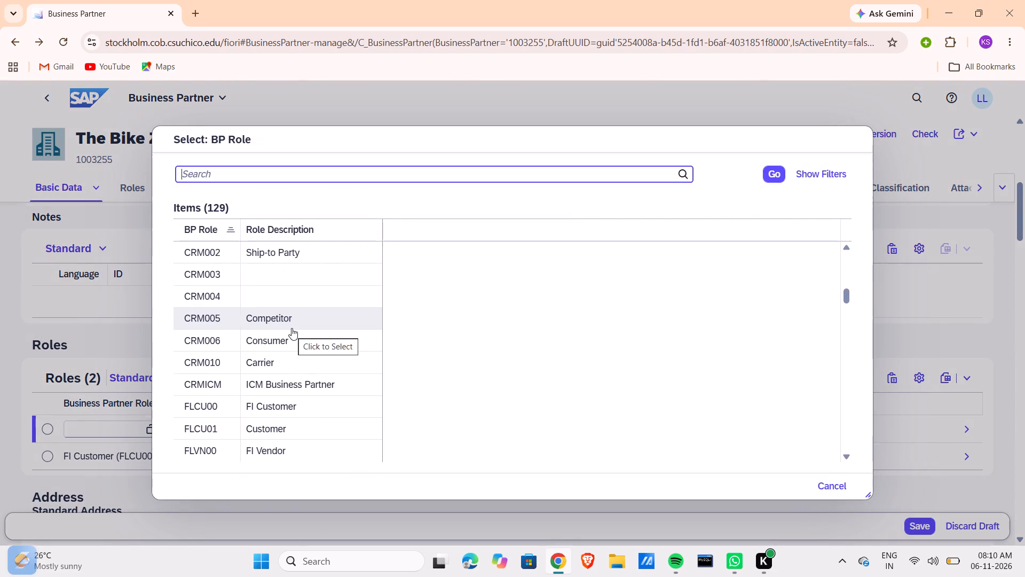
scroll(291, 328, "down", 1)
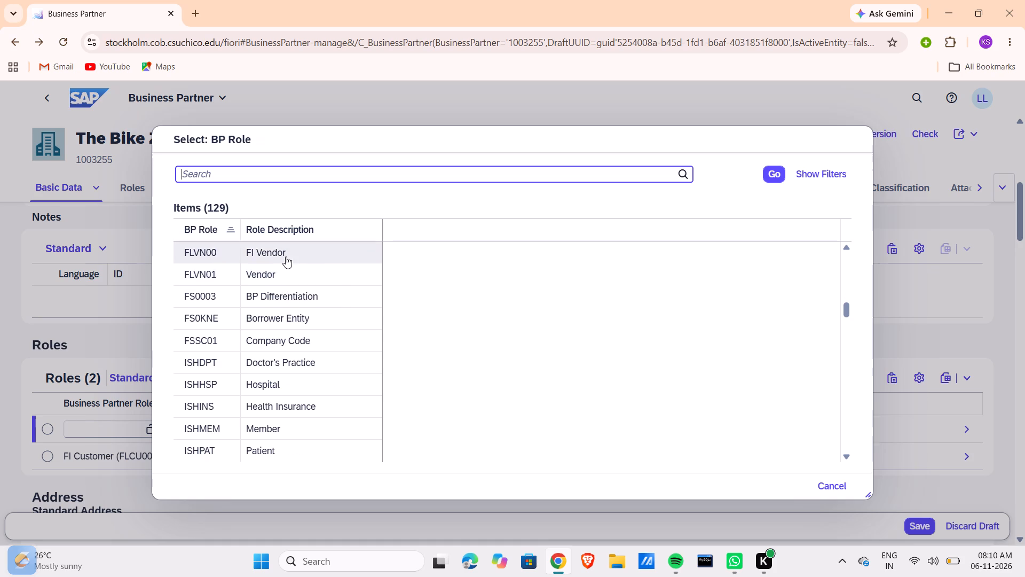
scroll(292, 321, "up", 1)
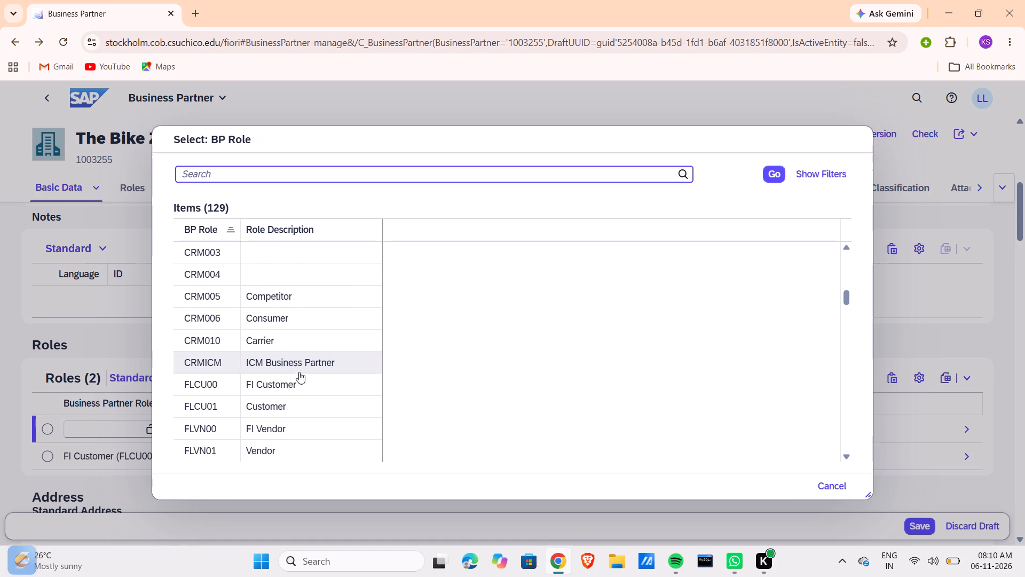
left_click(302, 400)
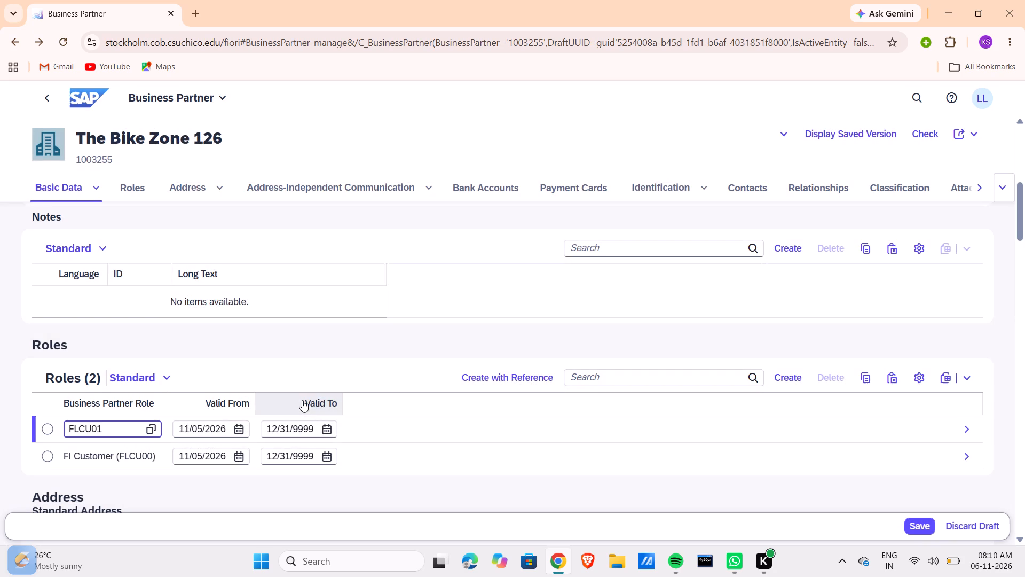
left_click(917, 523)
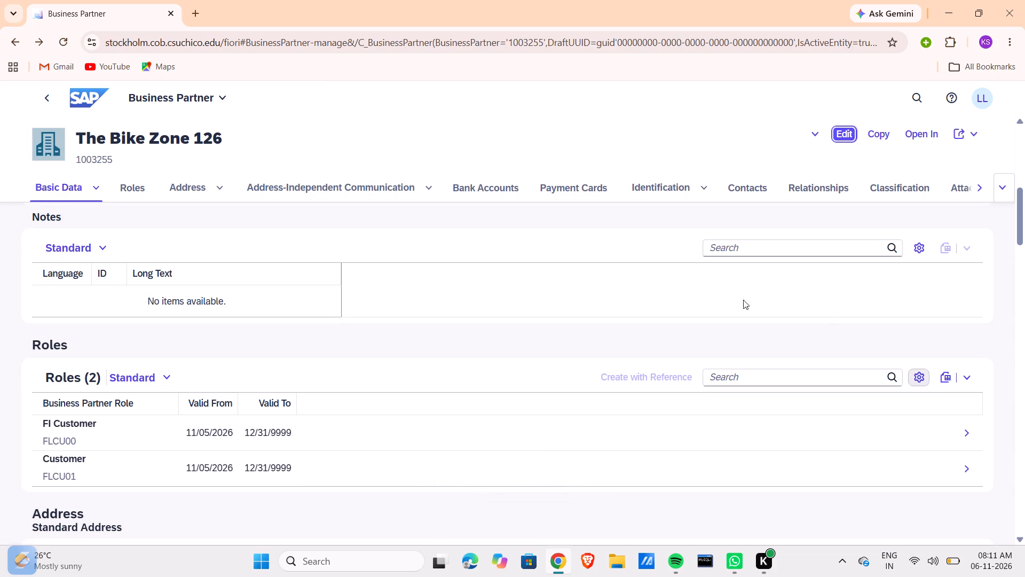
Return to the home page and open the Sales and Distribution page.
left_click(86, 100)
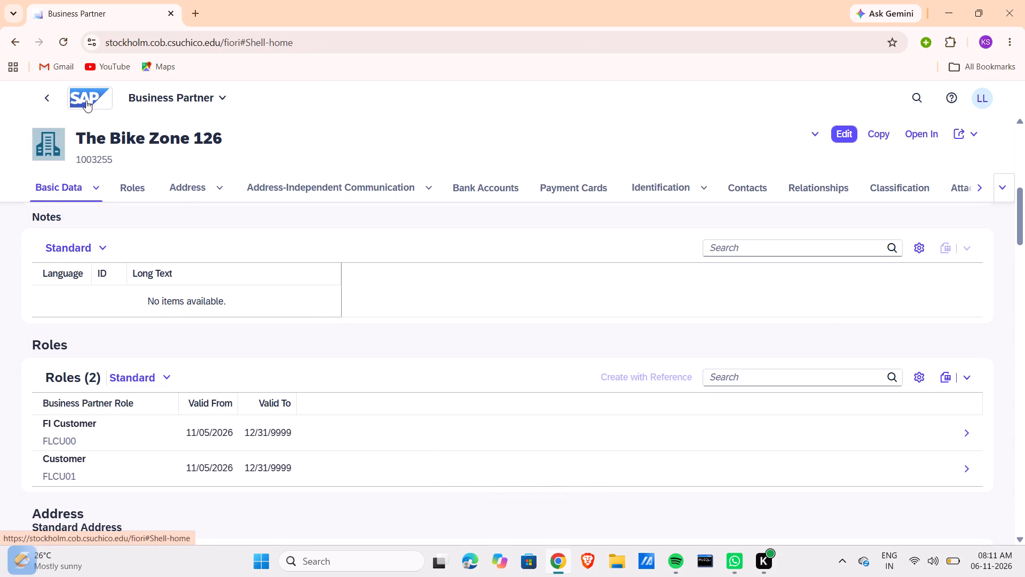
left_click(978, 129)
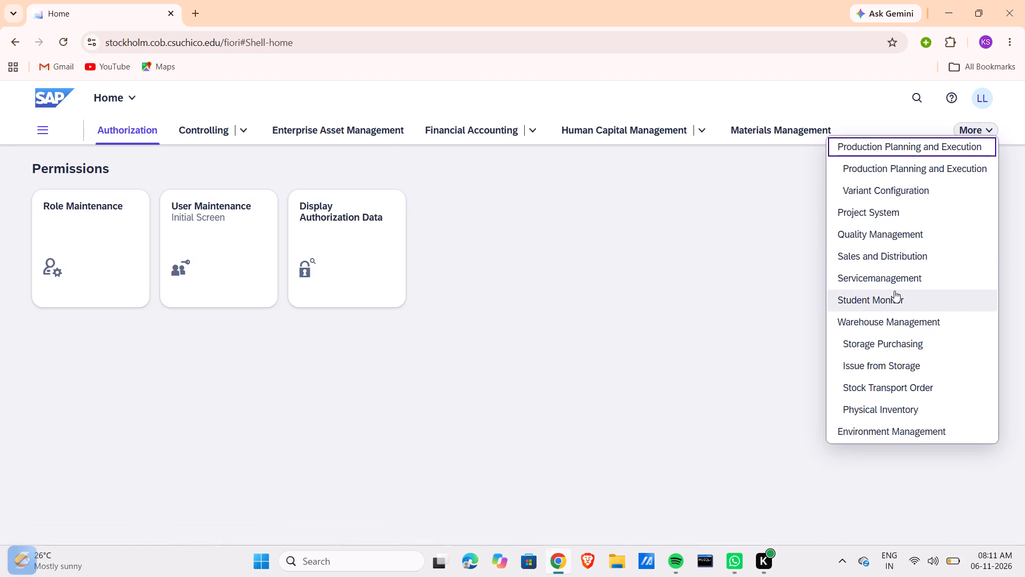
left_click(872, 247)
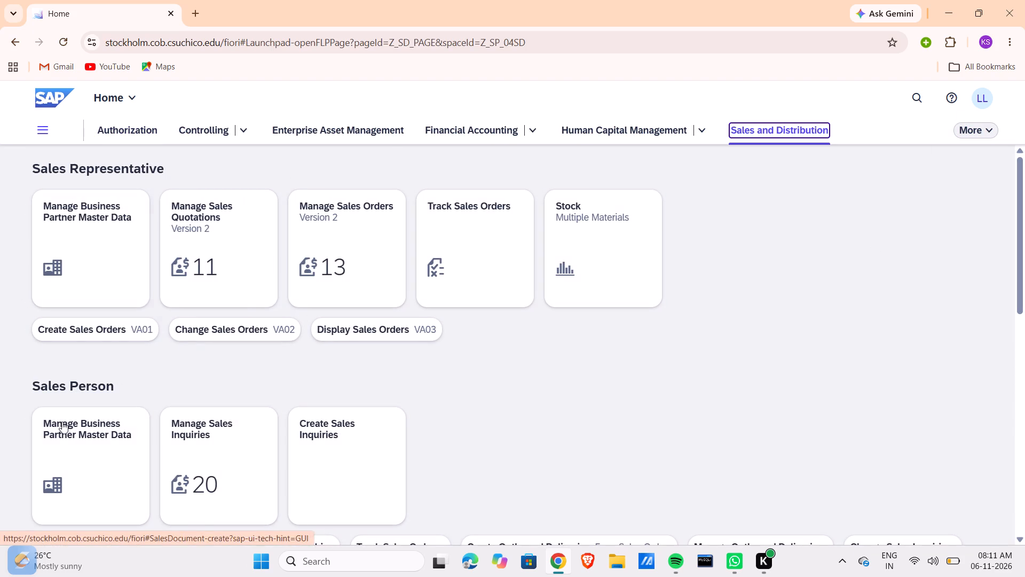
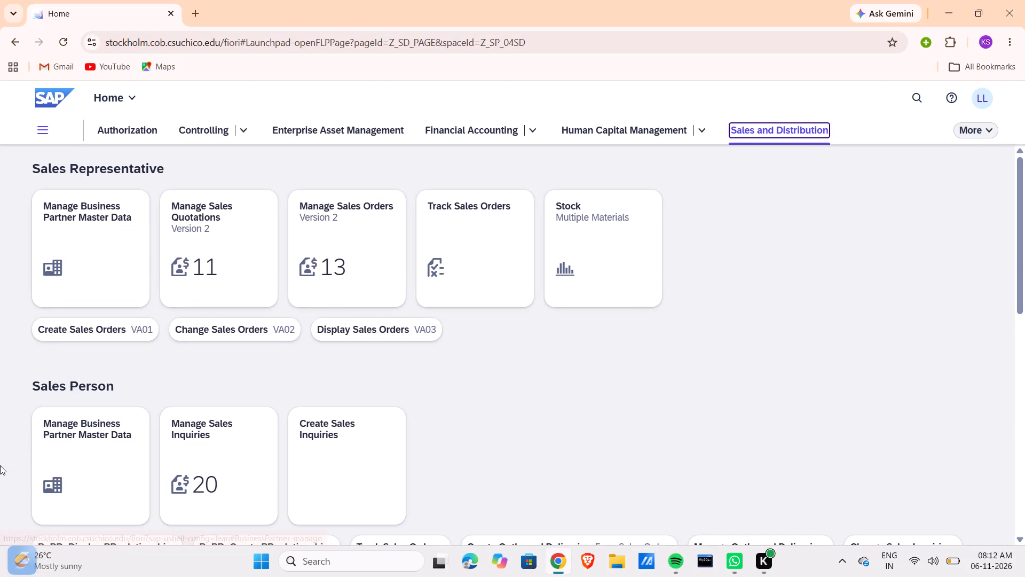
Open the Manage Business Partner Master Data app from the Sales Person section.
double_click(75, 433)
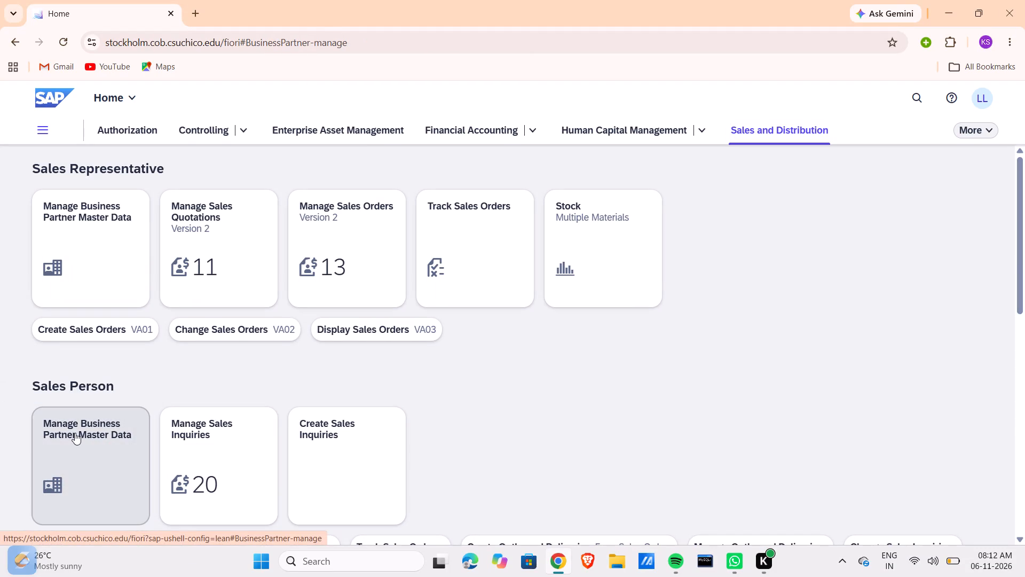
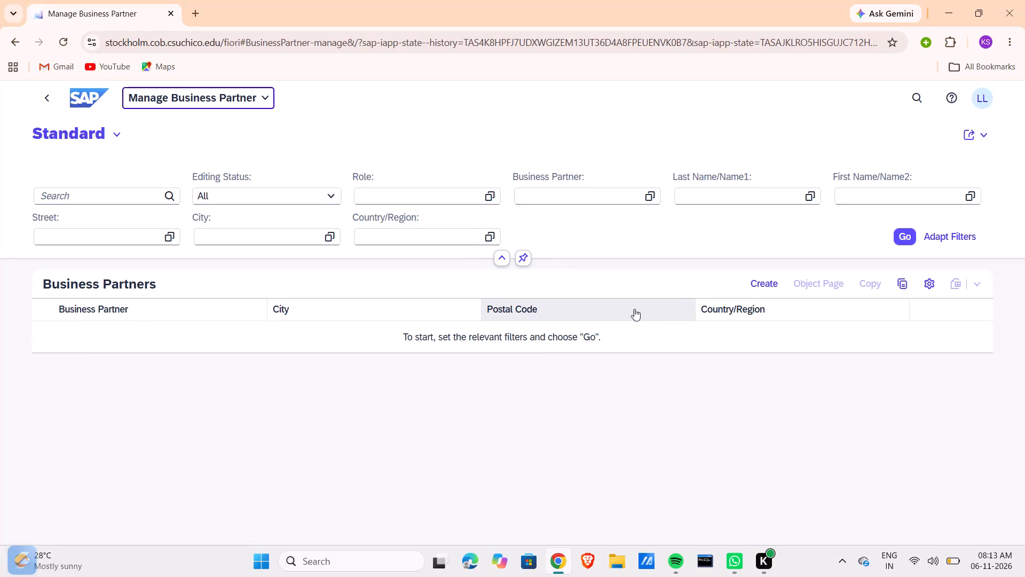
Start creating a business partner of category Person and assign it the BP role BUP001 (Contact Person).
left_click(771, 283)
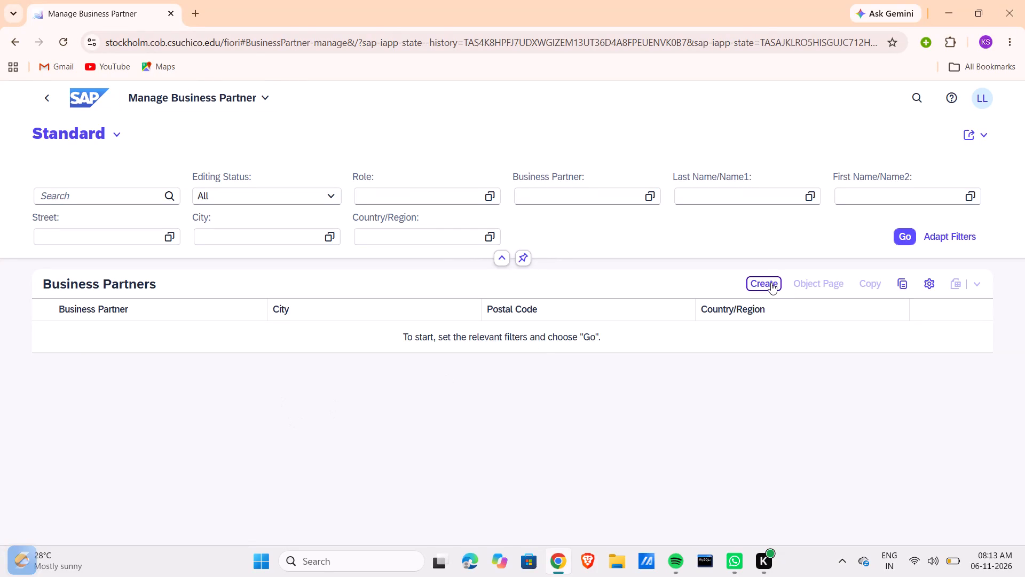
left_click(768, 307)
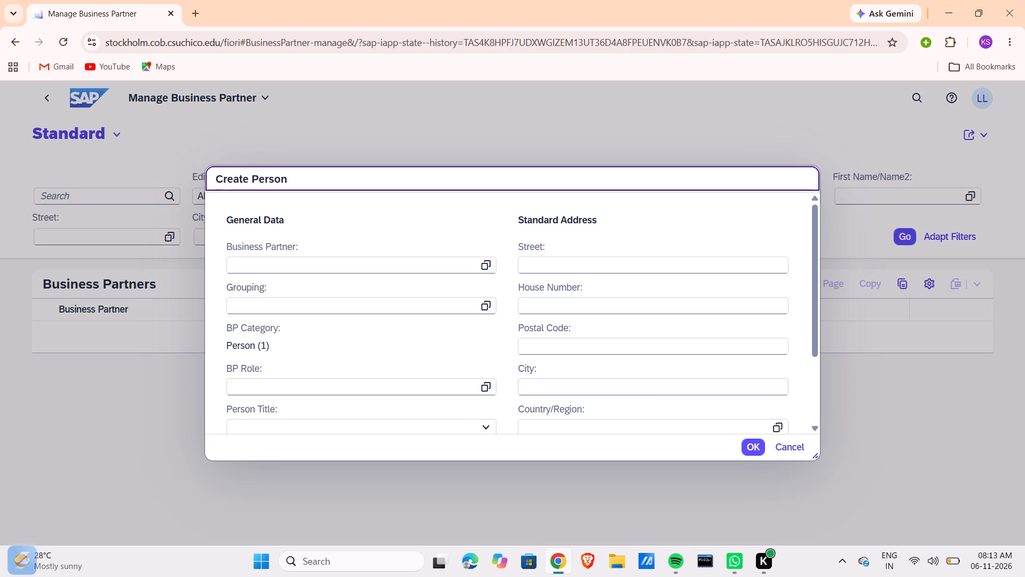
left_click(490, 386)
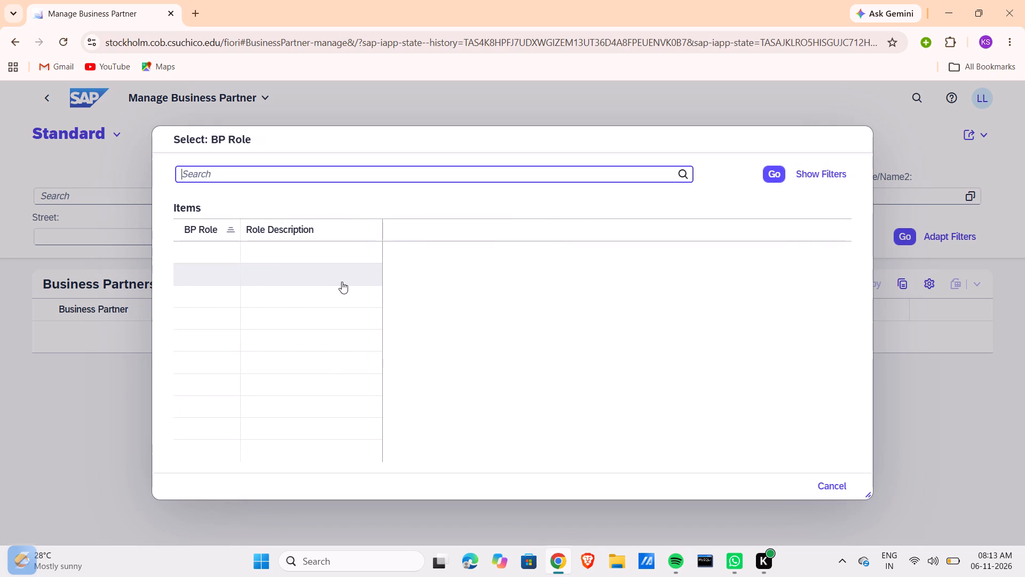
scroll(318, 314, "down", 1)
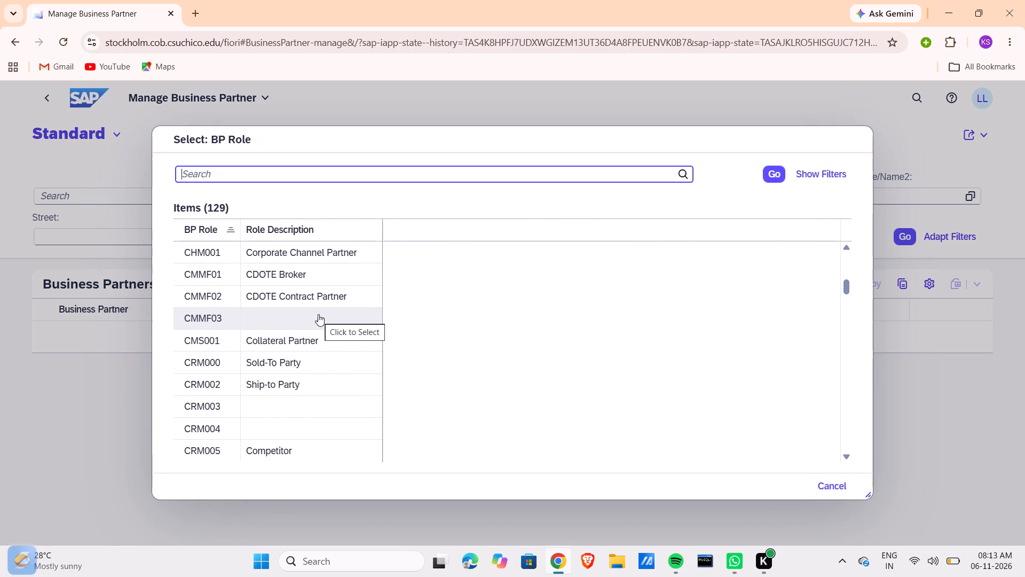
scroll(318, 314, "down", 4)
scroll(318, 314, "up", 12)
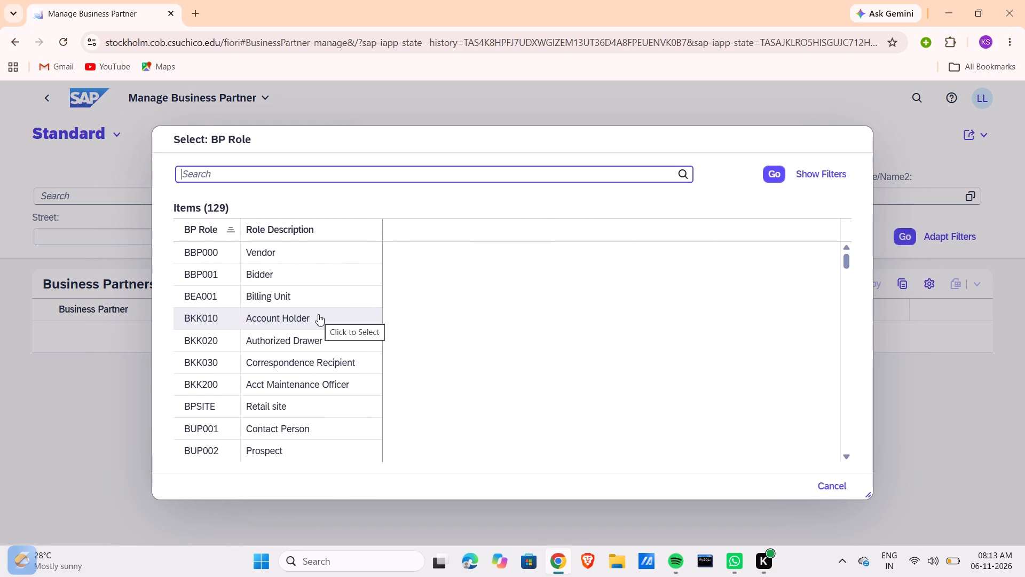
scroll(280, 364, "down", 6)
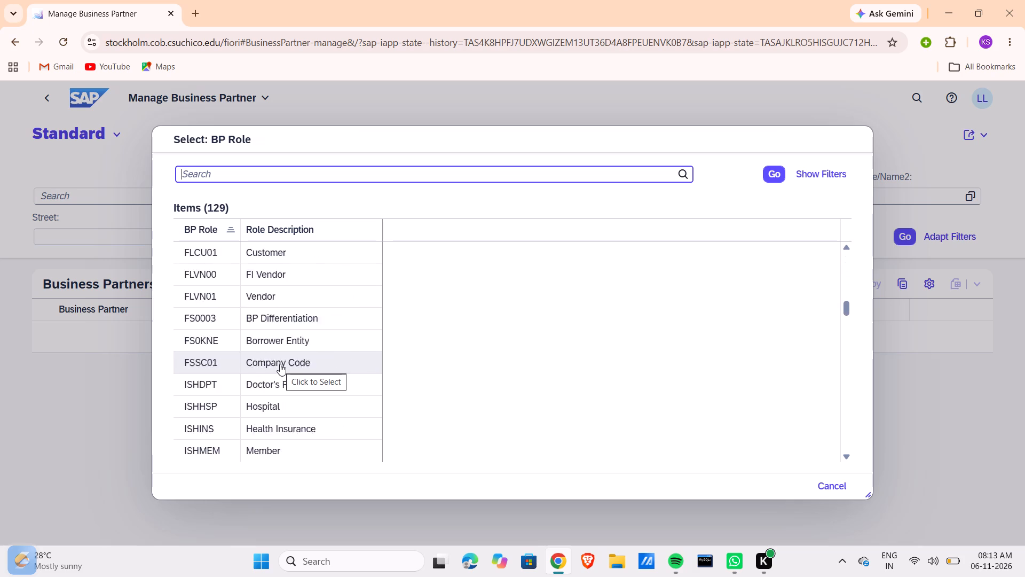
scroll(280, 364, "down", 2)
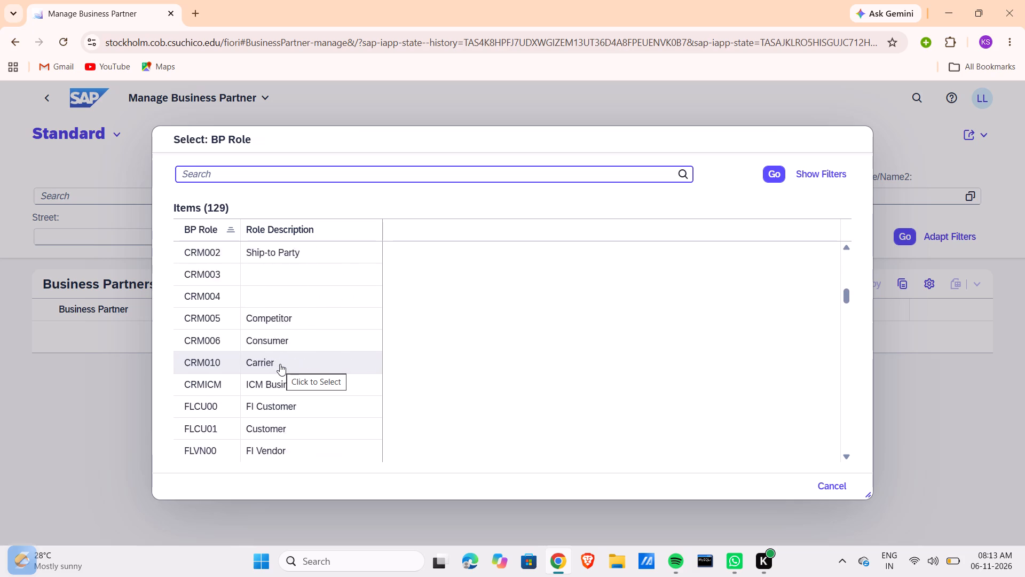
scroll(280, 364, "down", 1)
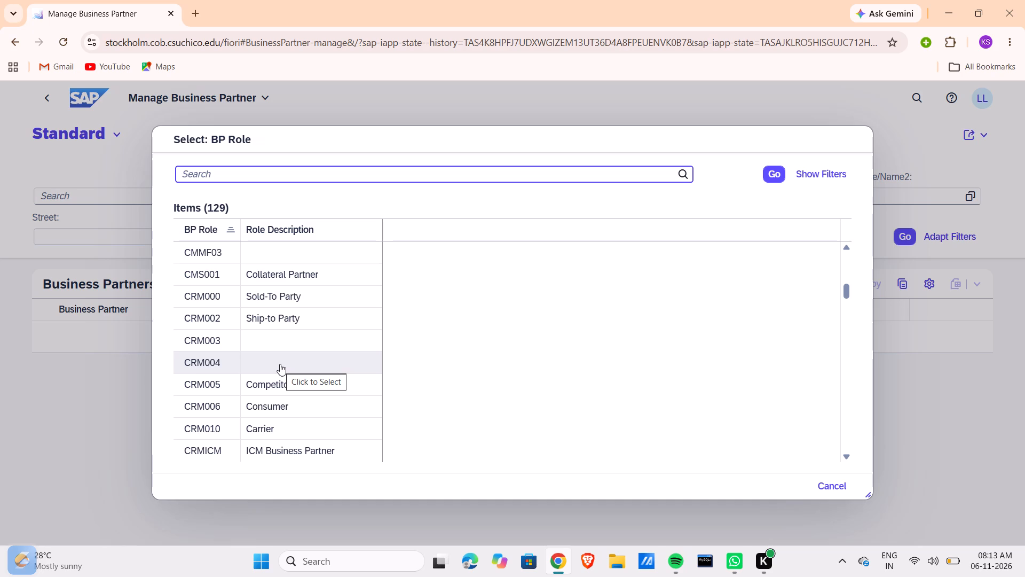
scroll(272, 318, "up", 20)
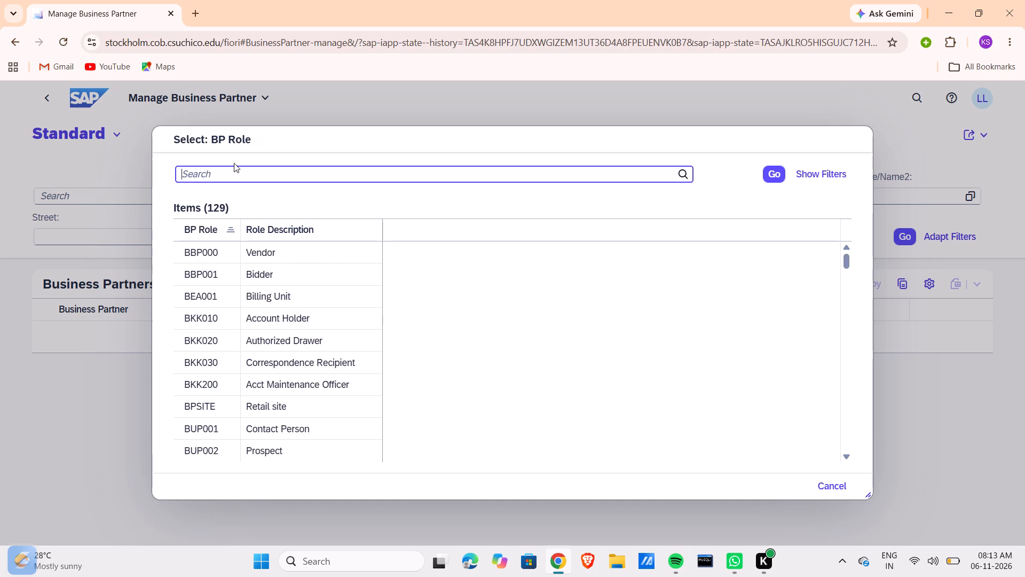
left_click(224, 174)
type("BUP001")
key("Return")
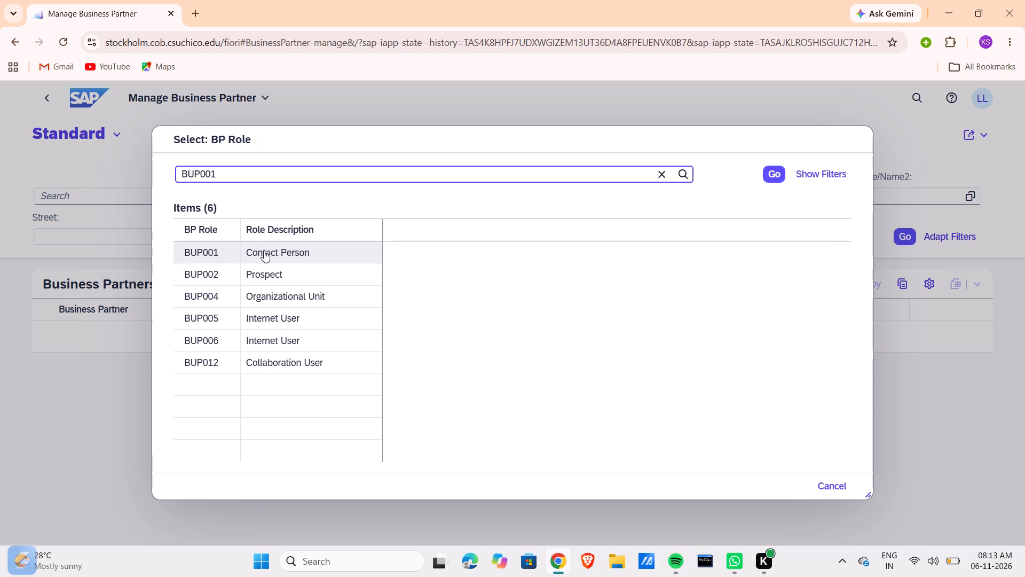
left_click(264, 251)
Set the person title to Ms. and enter the contact person's first and last name.
scroll(340, 404, "down", 2)
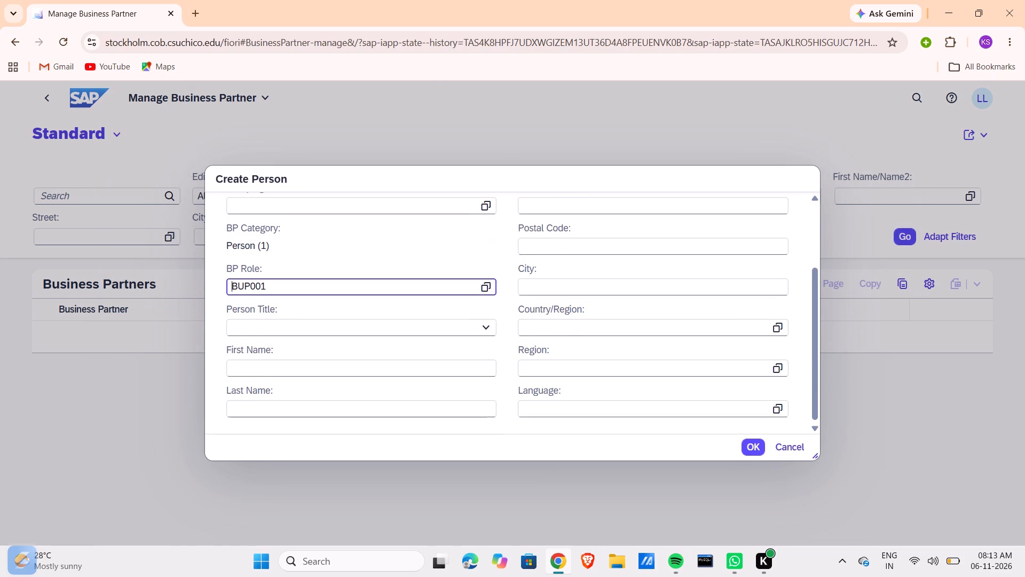
left_click(485, 323)
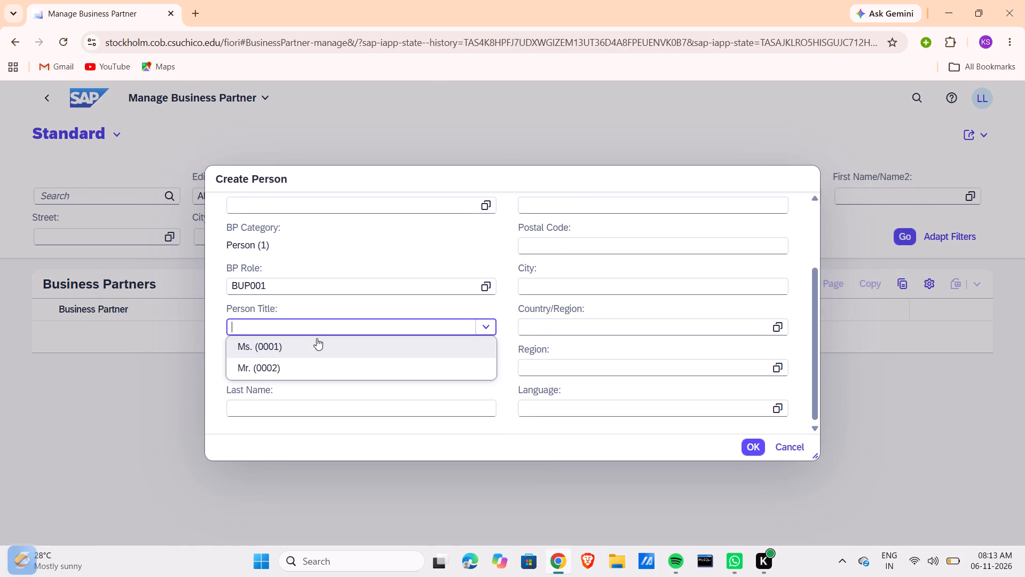
left_click(317, 338)
left_click(300, 368)
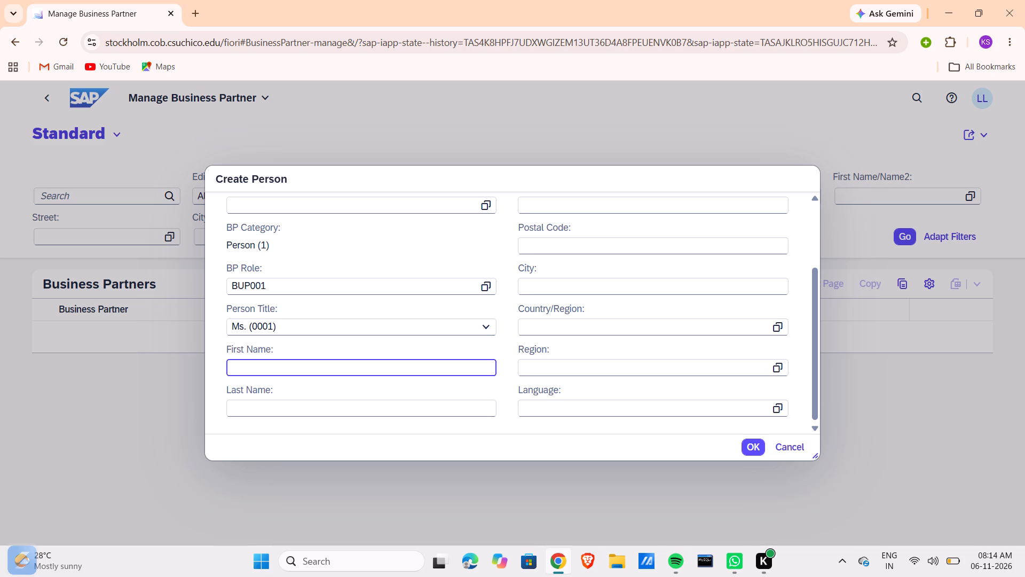
key("k")
left_click(317, 417)
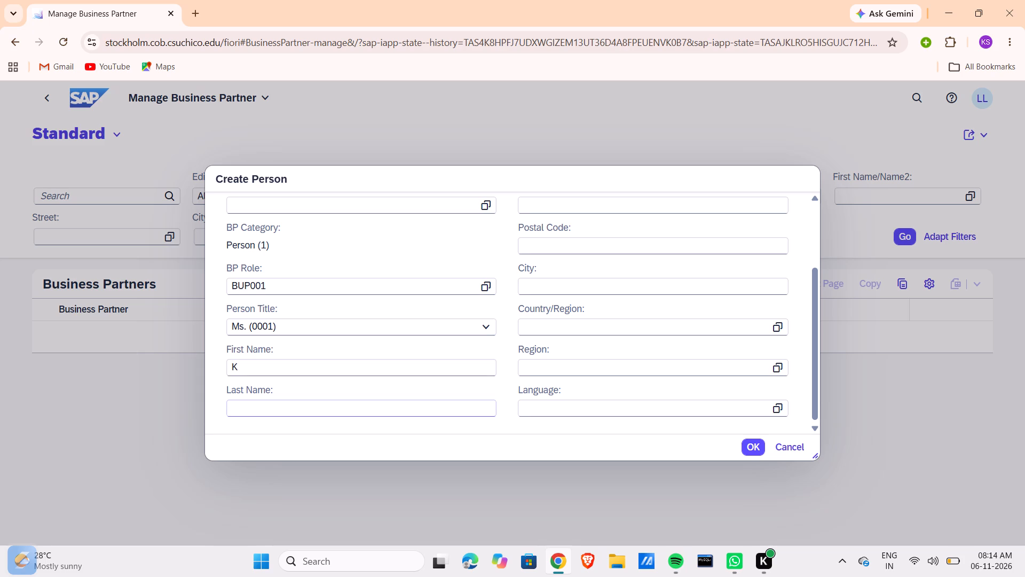
left_click(309, 411)
type("BHAVANA")
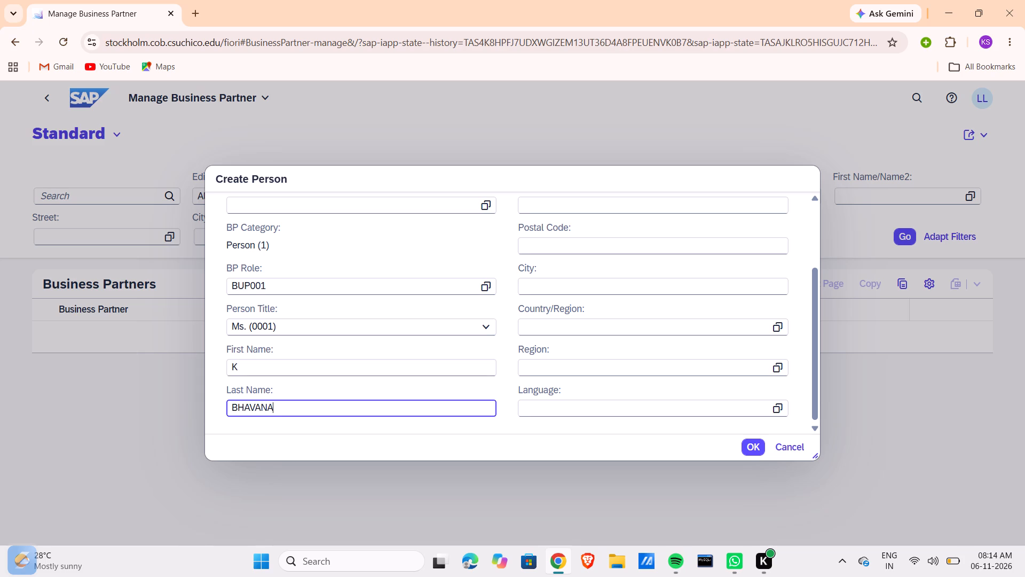
Set the standard address country to US and the language to EN, and confirm the new person's data.
scroll(541, 382, "up", 2)
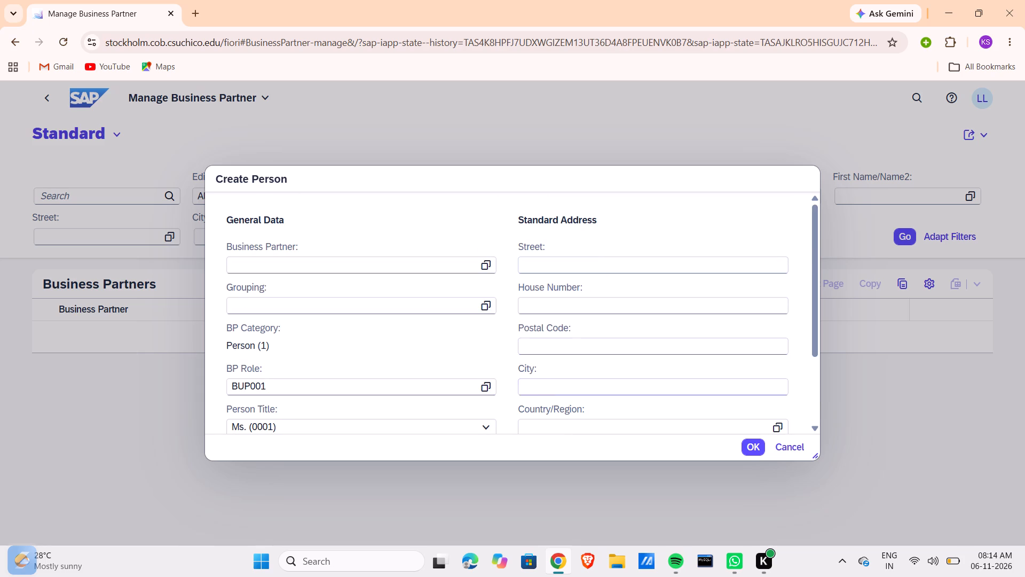
left_click(546, 393)
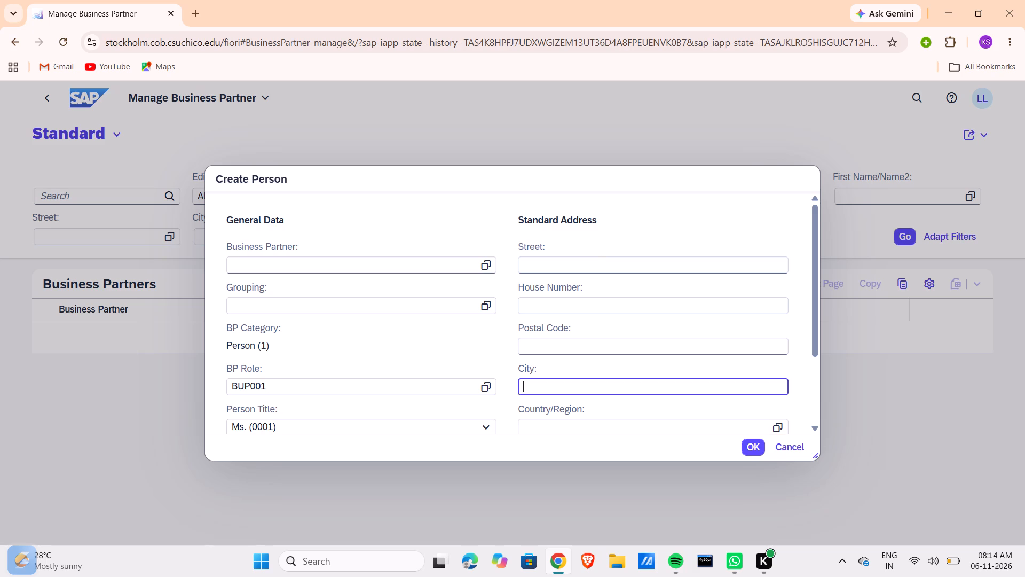
scroll(546, 393, "down", 2)
left_click(536, 343)
type("US")
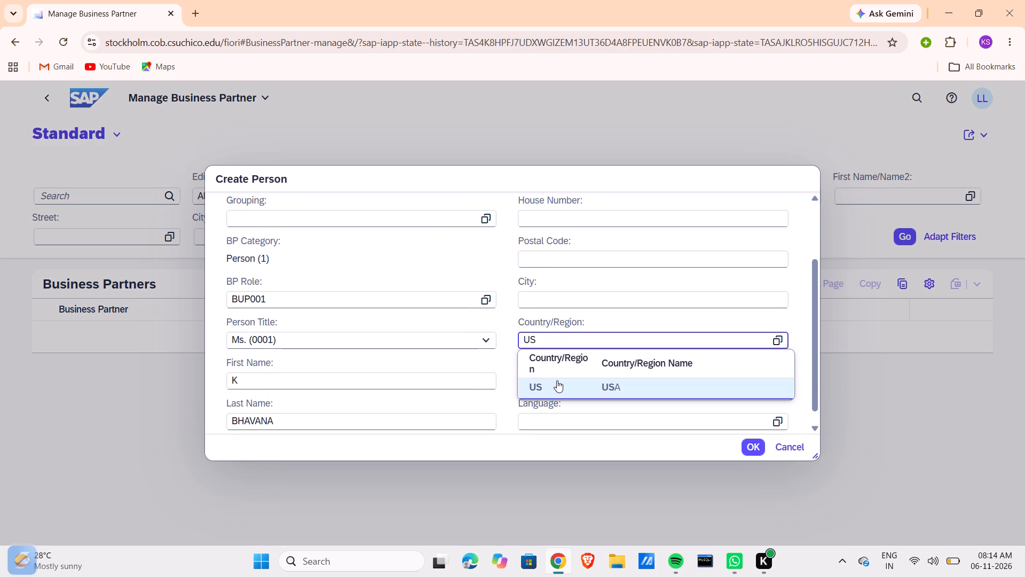
left_click(557, 380)
scroll(561, 389, "down", 2)
left_click(543, 403)
type("EN")
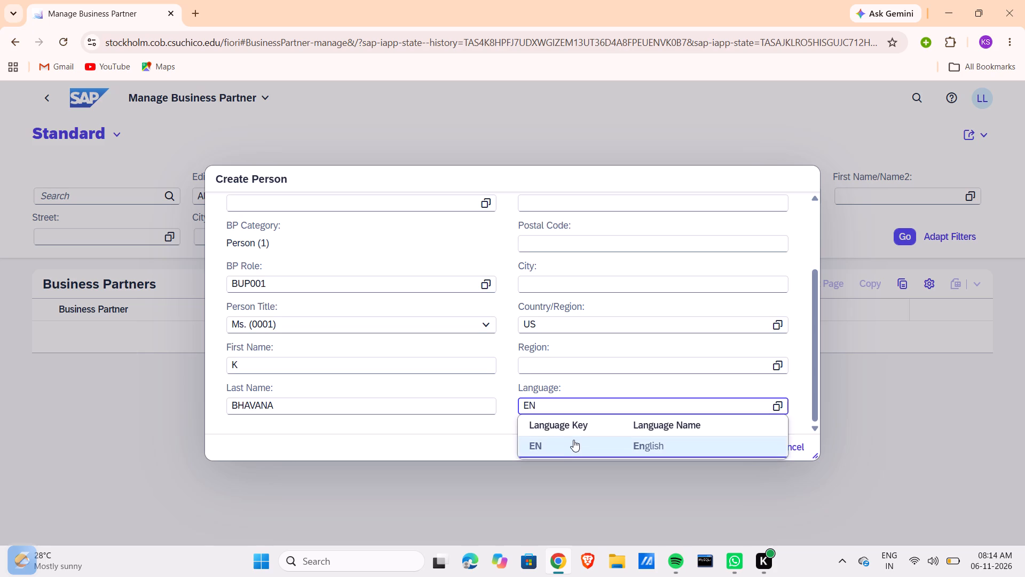
left_click(574, 443)
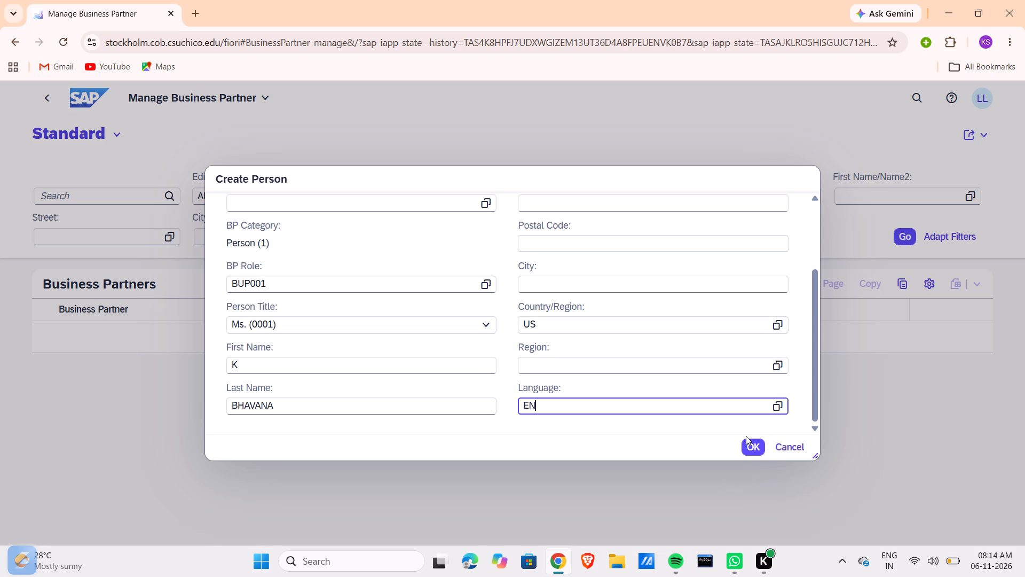
left_click(746, 450)
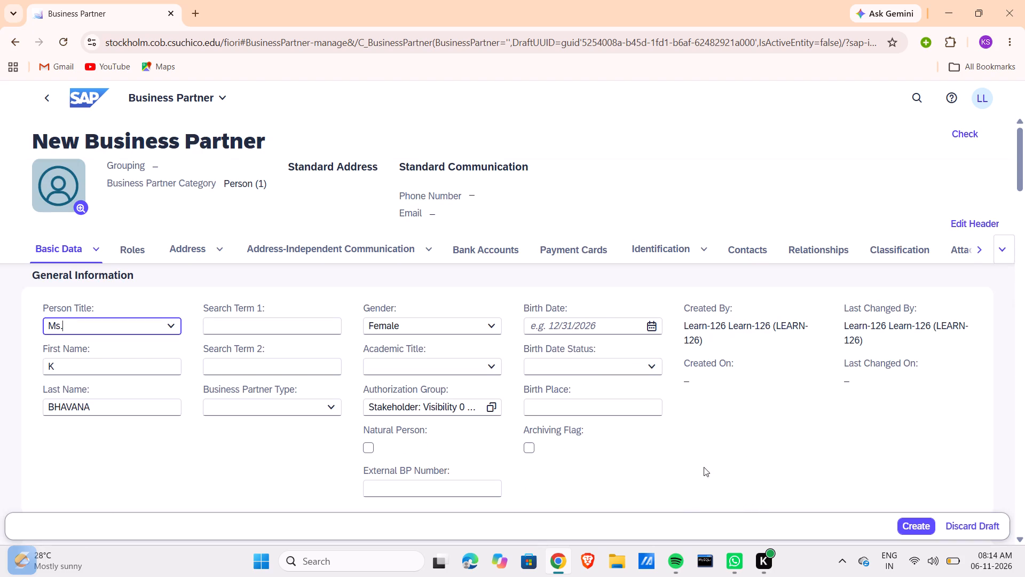
Enter 126 as Search Term 1 and create the contact person business partner.
left_click(257, 330)
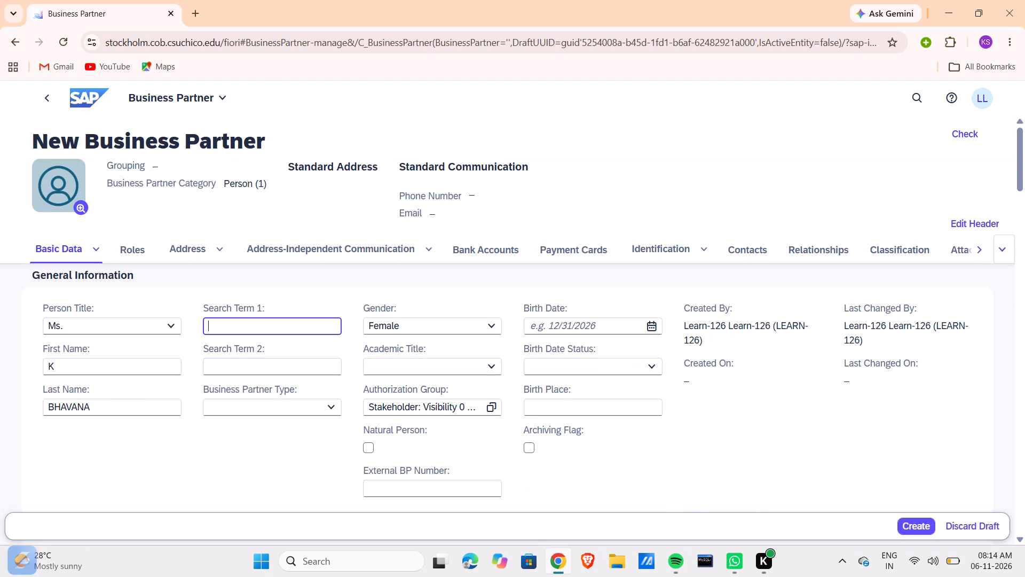
type("126")
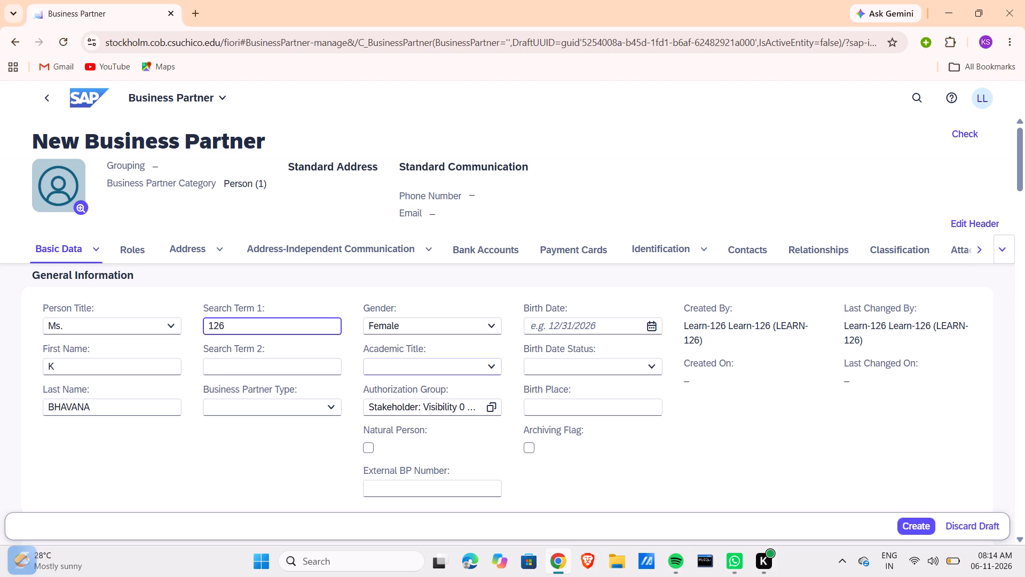
left_click(910, 519)
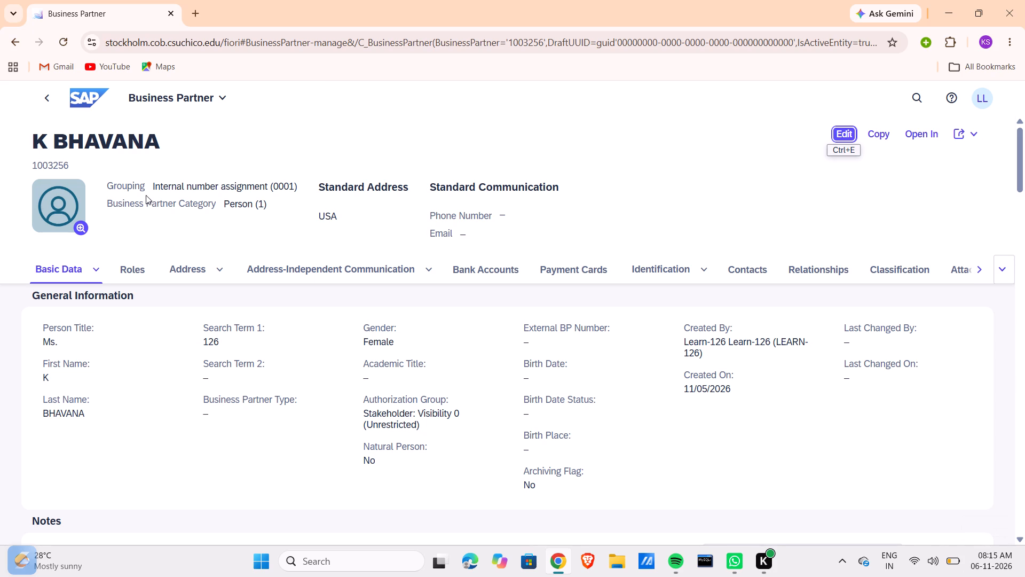
Return to the home page and open Manage Business Partner Master Data from the Sales Representative section of Sales and Distribution.
left_click(76, 99)
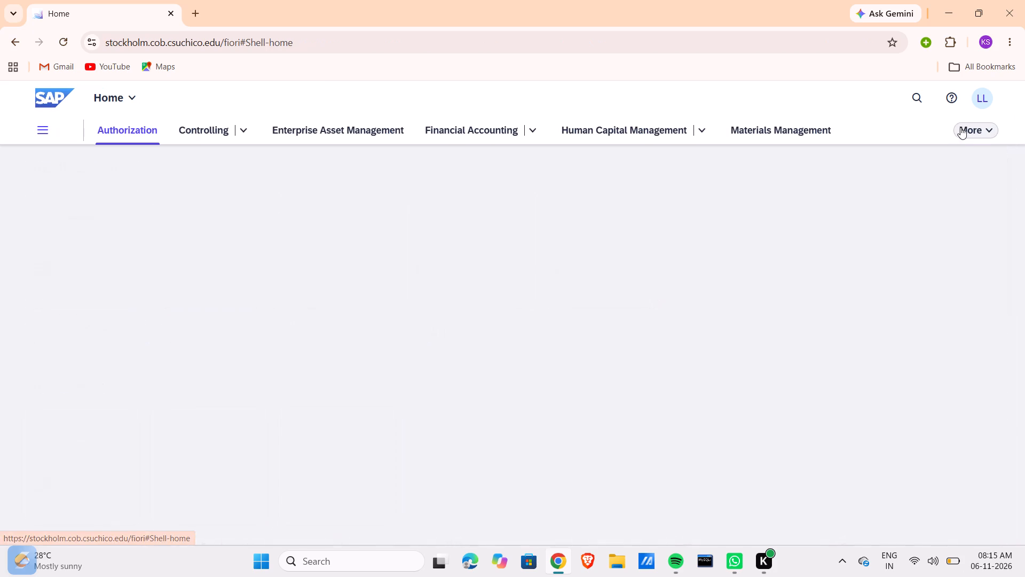
left_click(980, 132)
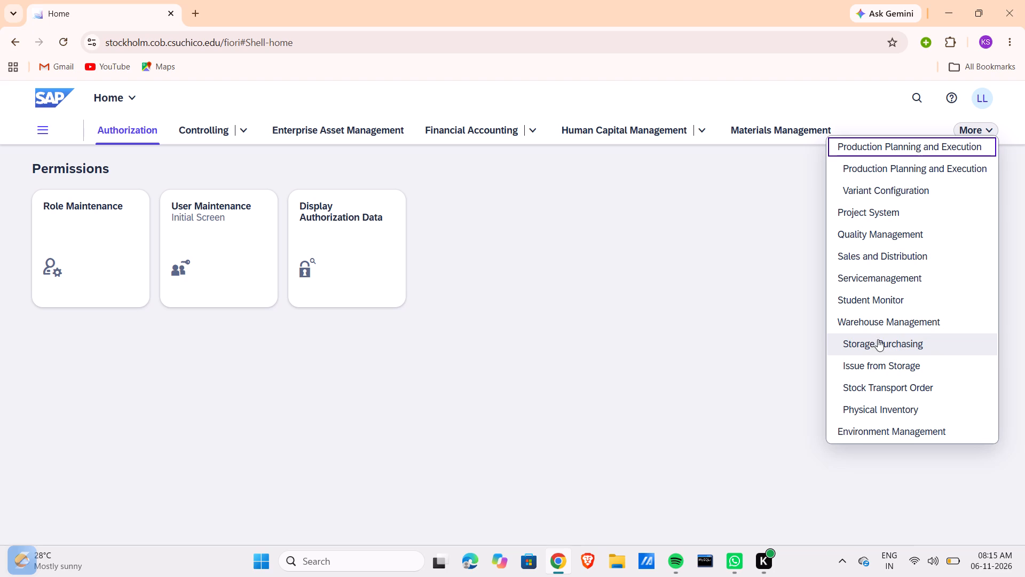
left_click(880, 255)
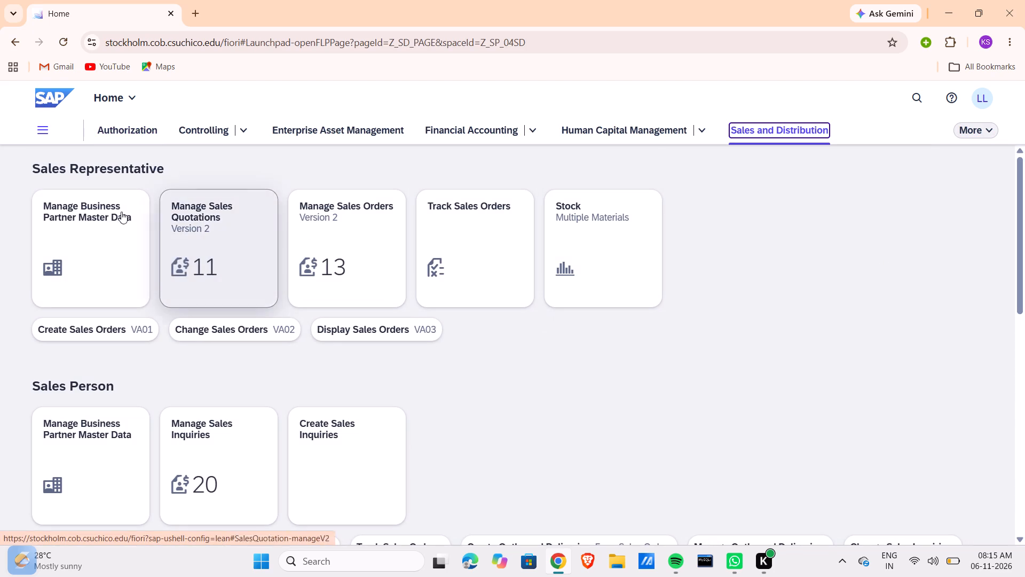
double_click(92, 208)
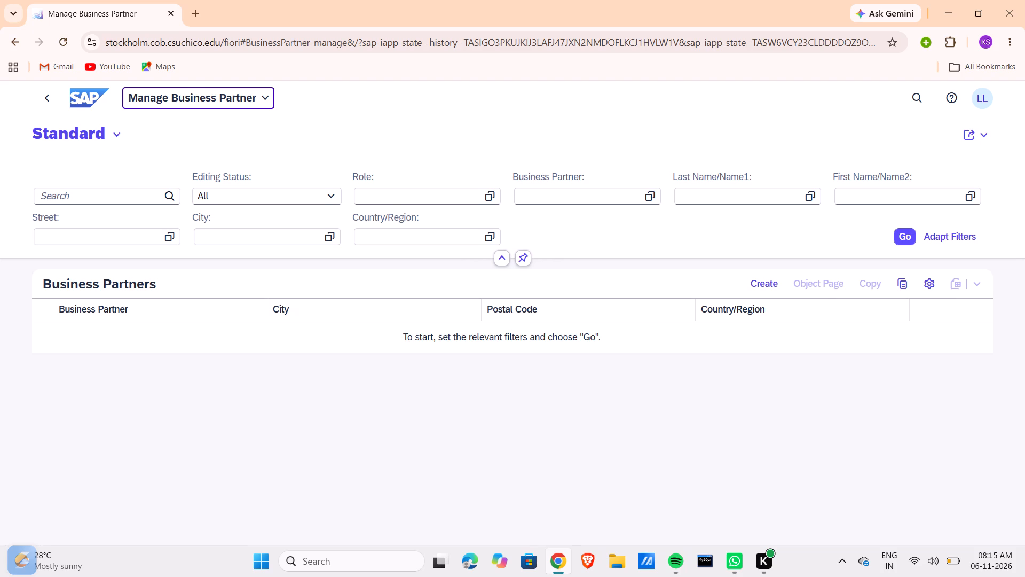
Filter the business partner list by business partner 1003255, The Bike Zone 126.
left_click(600, 193)
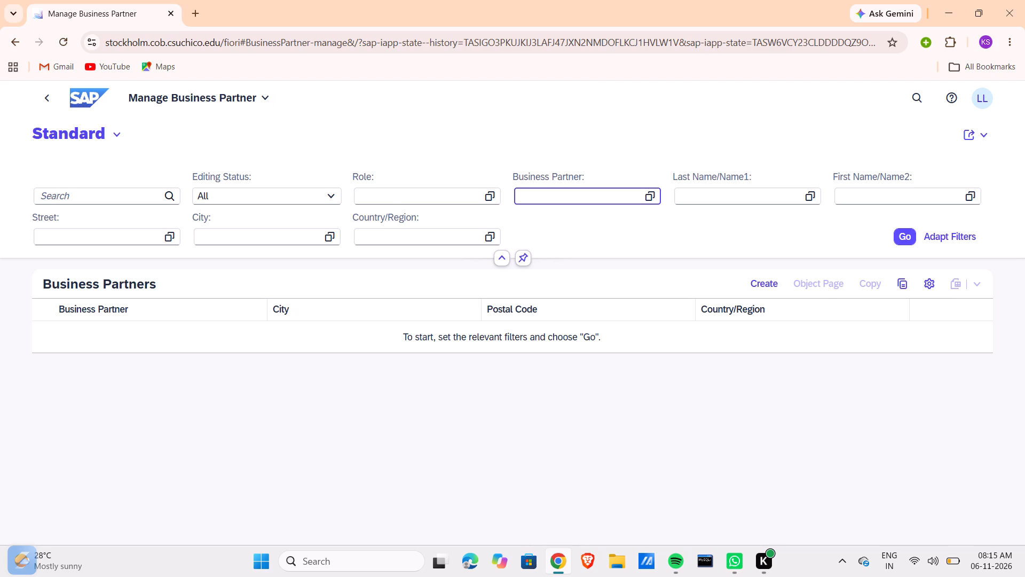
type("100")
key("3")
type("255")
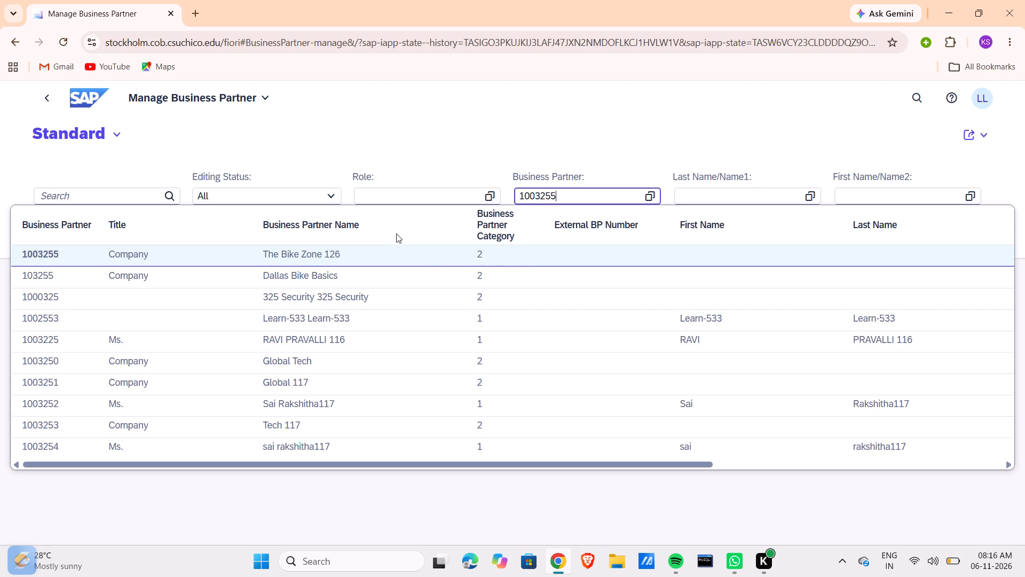
left_click(352, 252)
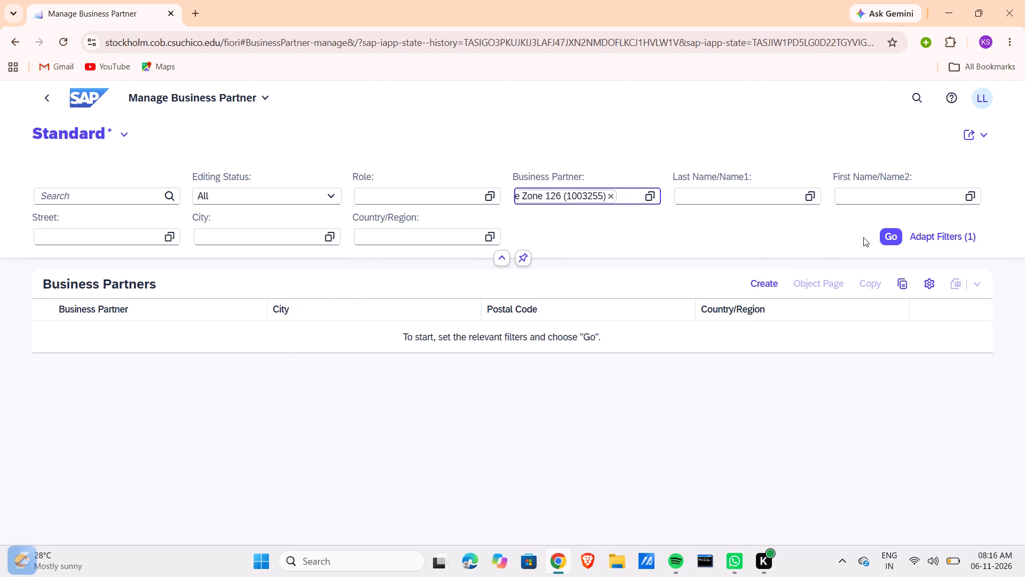
left_click(890, 241)
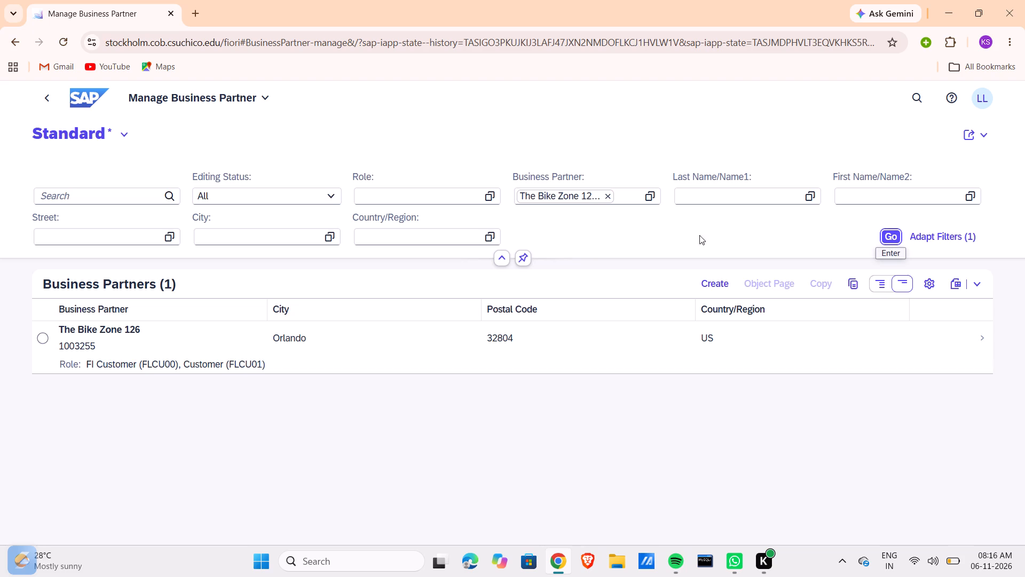
Open The Bike Zone 126's business partner record and go to its Contacts section.
double_click(138, 327)
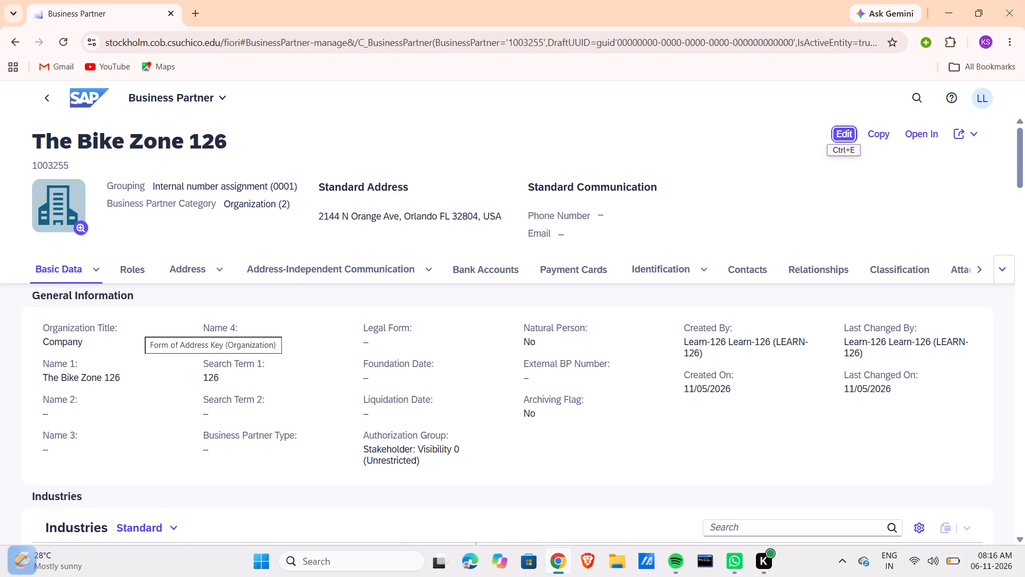
left_click(755, 262)
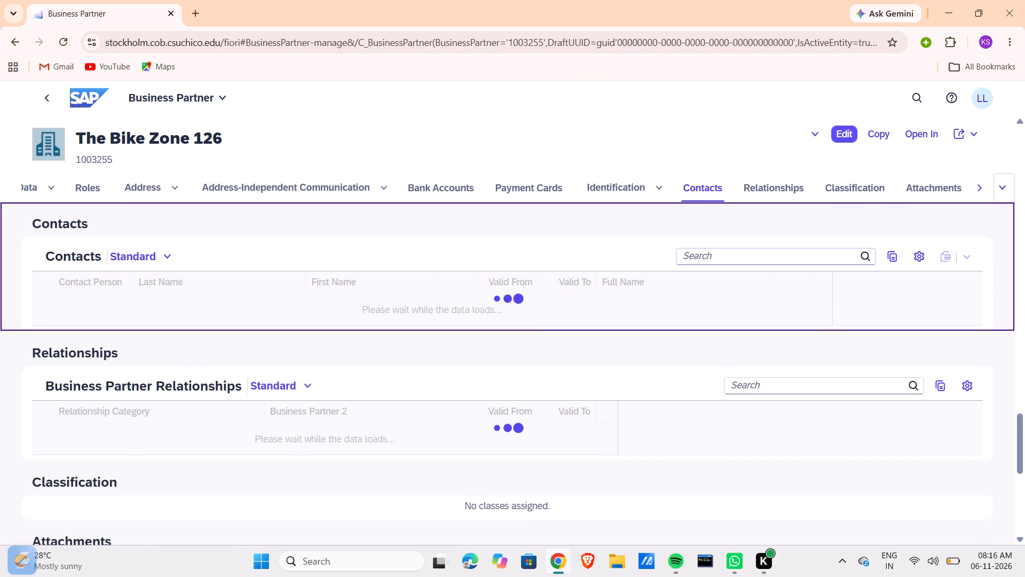
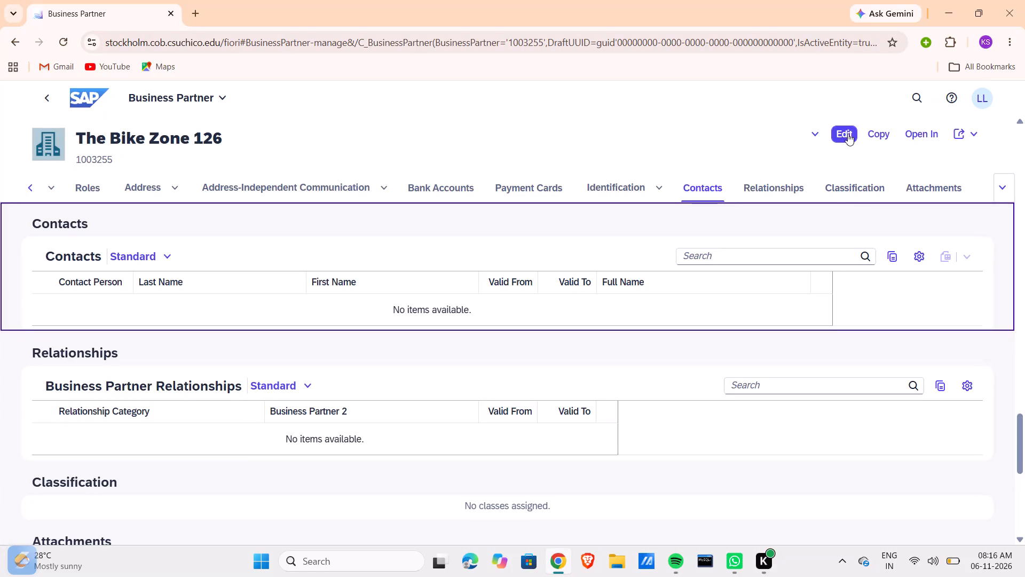
left_click(847, 135)
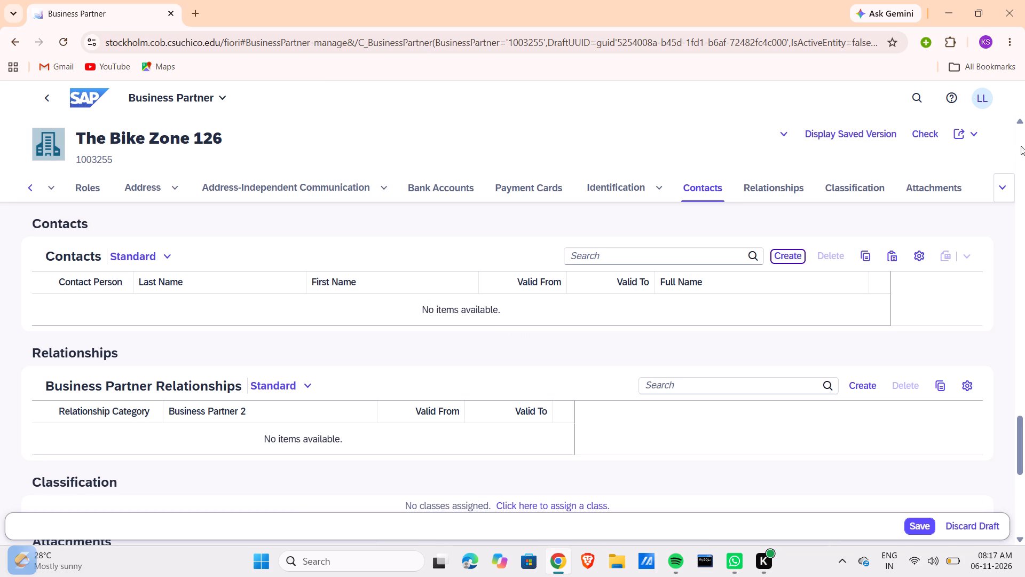
left_click(784, 257)
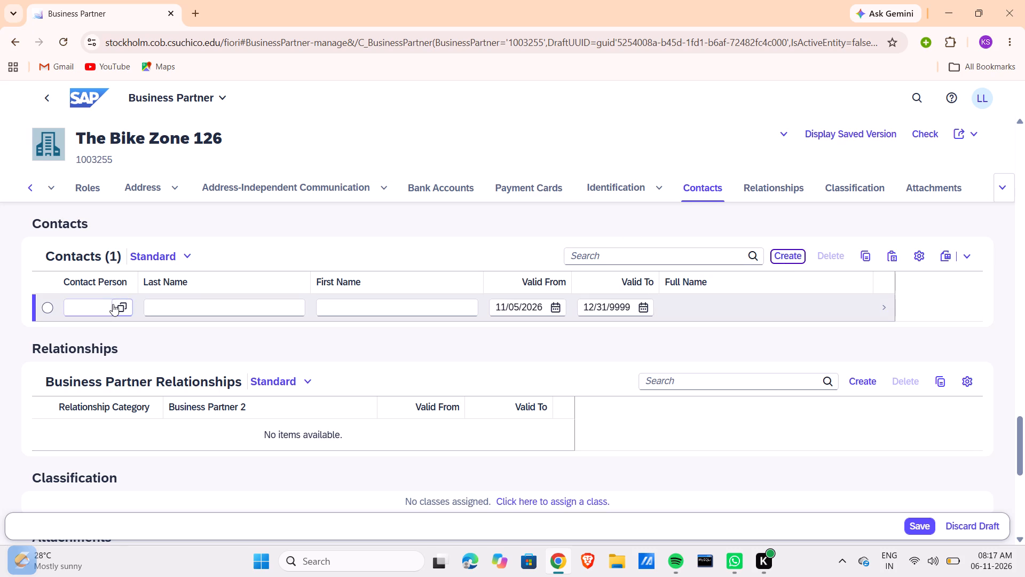
left_click(95, 304)
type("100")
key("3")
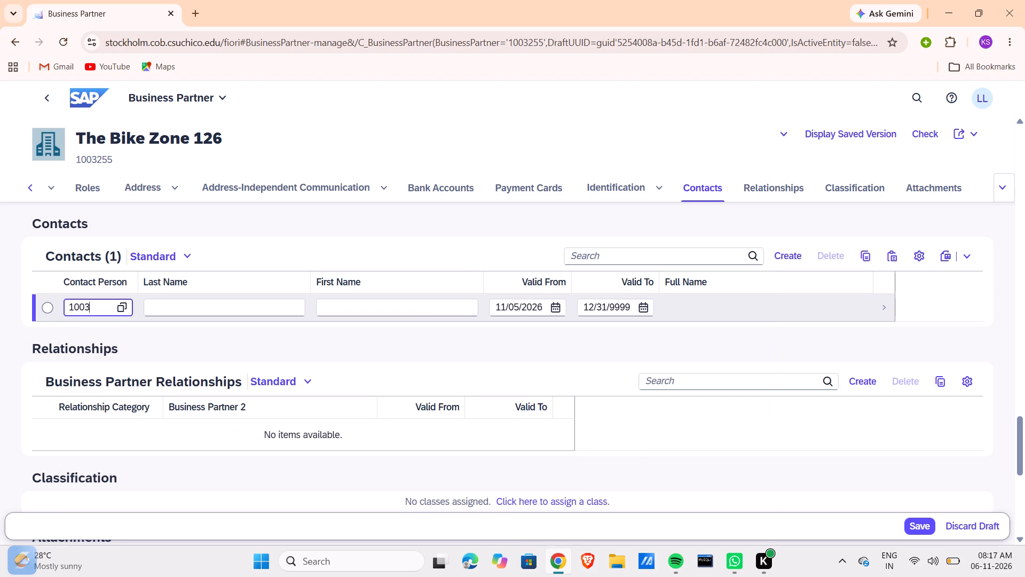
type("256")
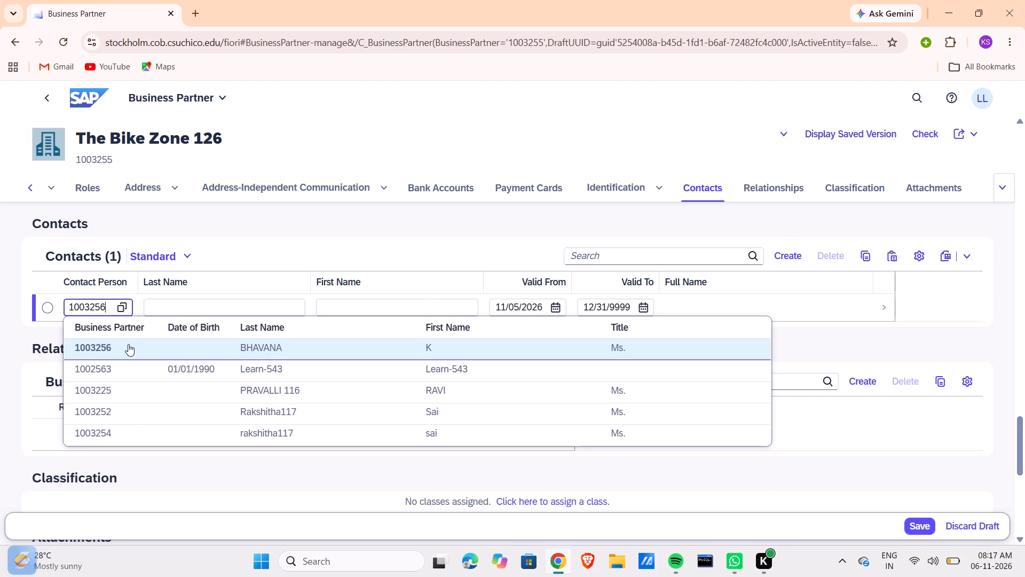
left_click(128, 344)
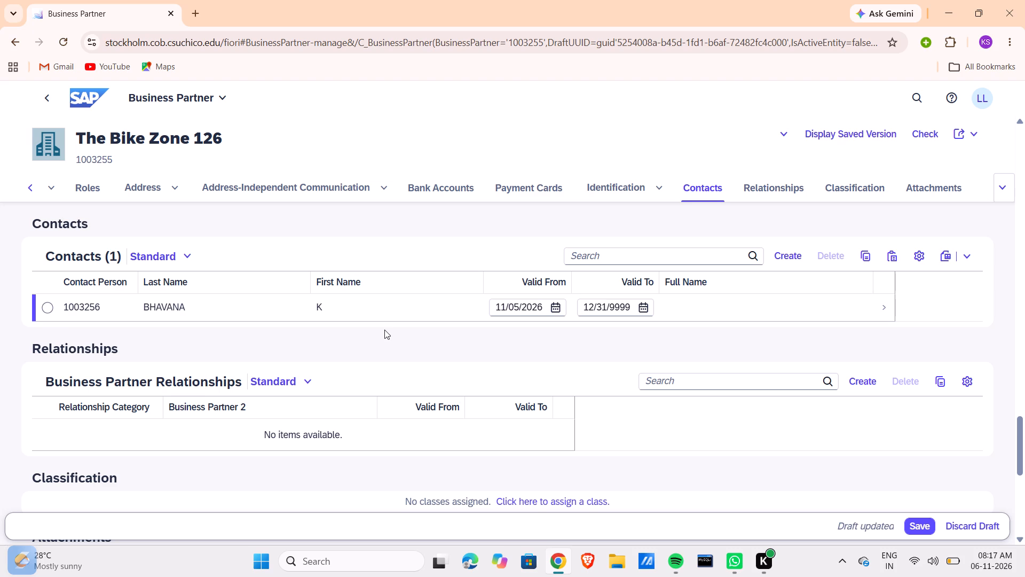
left_click(912, 525)
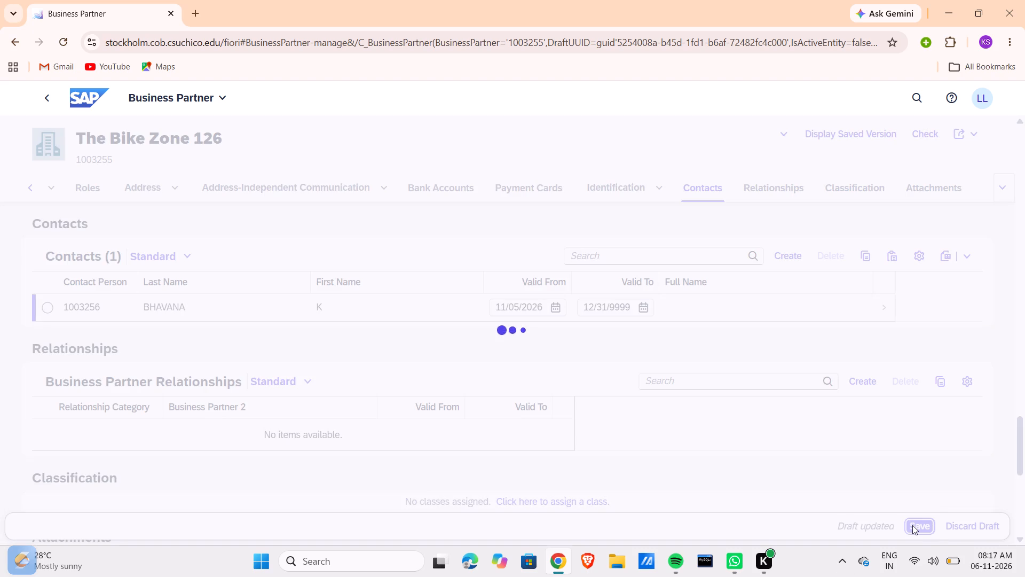
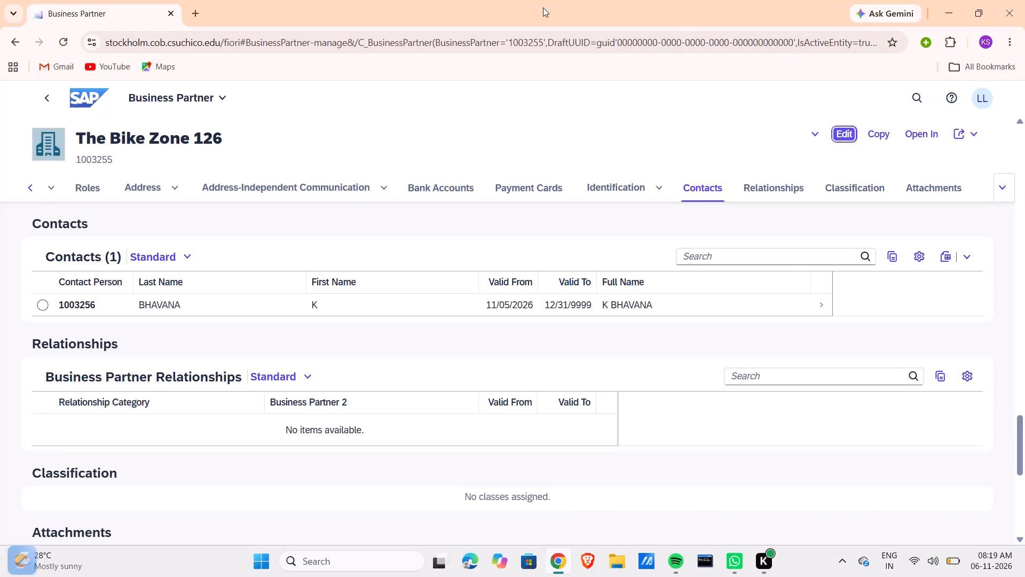
Close the Business Partner page of The Bike Zone 126.
left_click(172, 15)
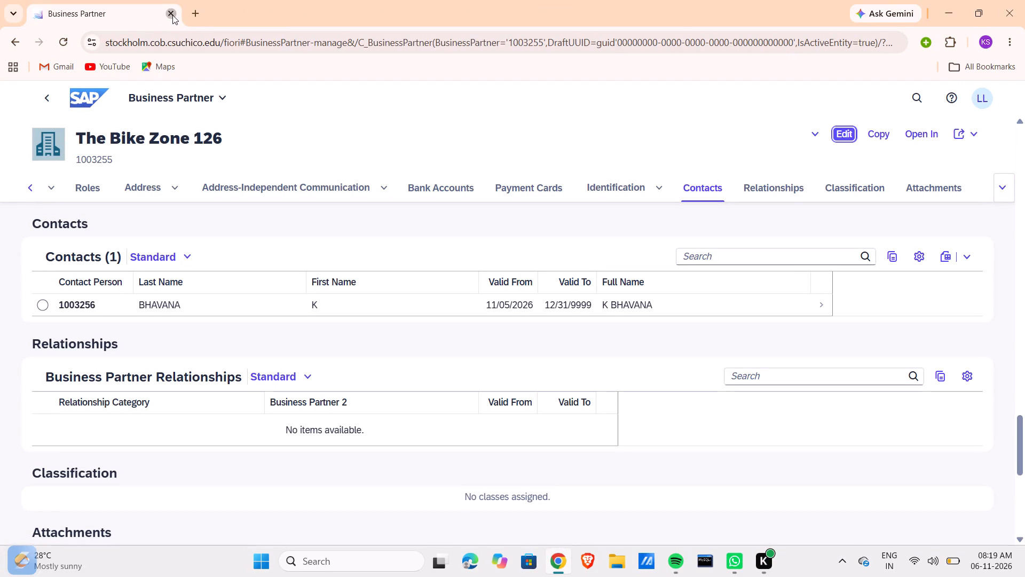
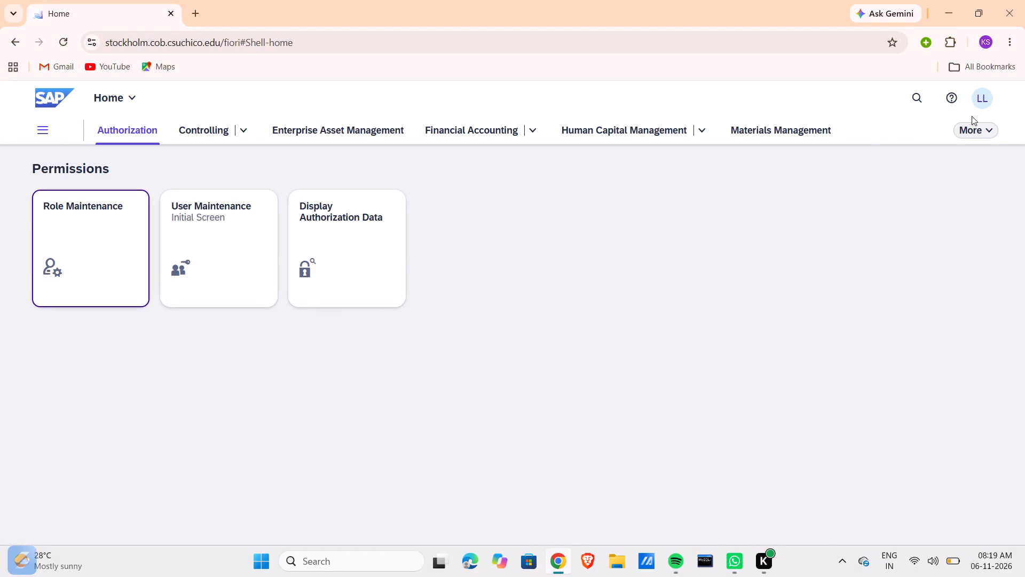
Open Manage Business Partner Master Data in the Sales and Distribution area and start creating a new person.
left_click_drag(972, 121, 976, 135)
left_click(976, 135)
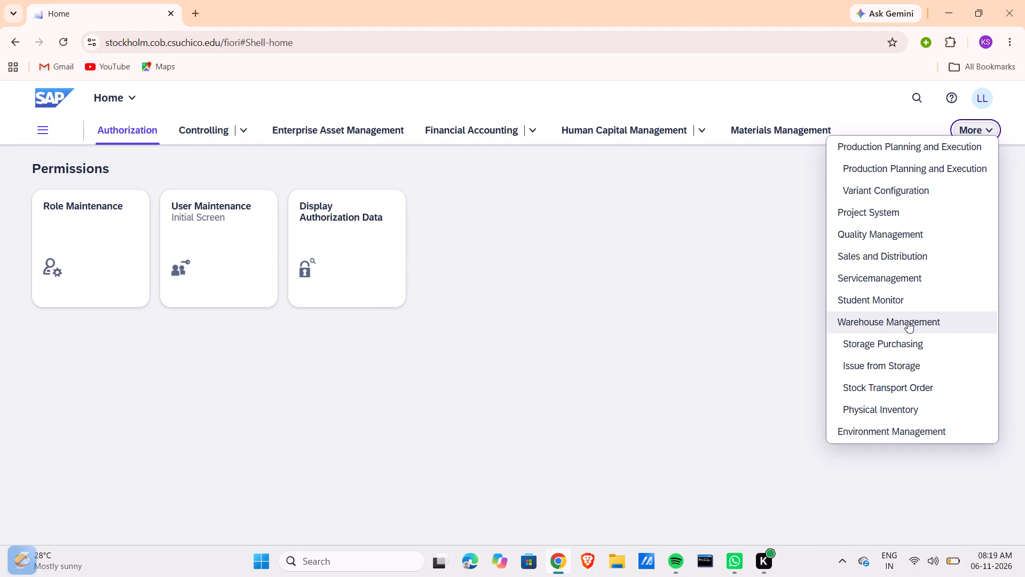
left_click(899, 259)
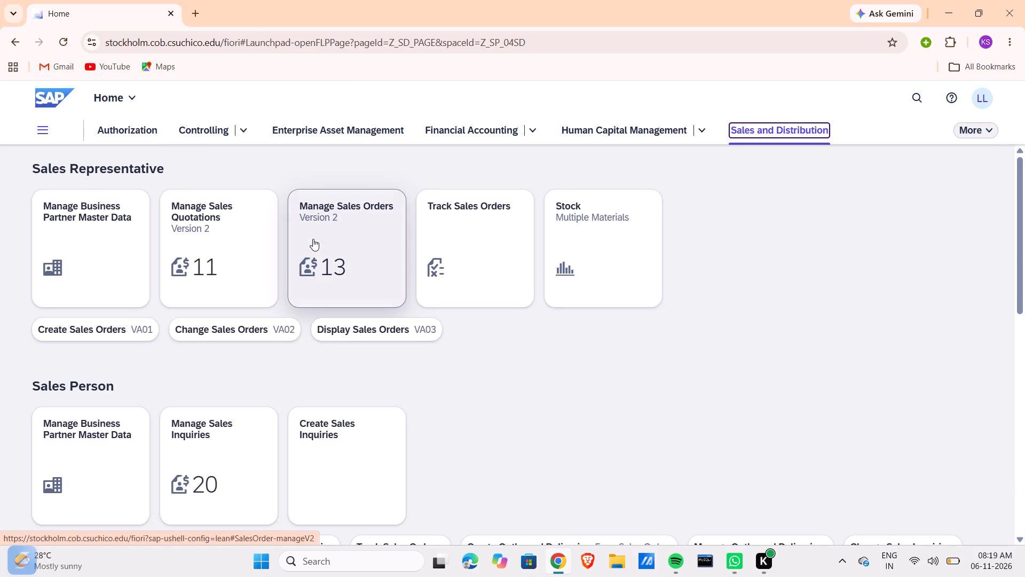
double_click(69, 210)
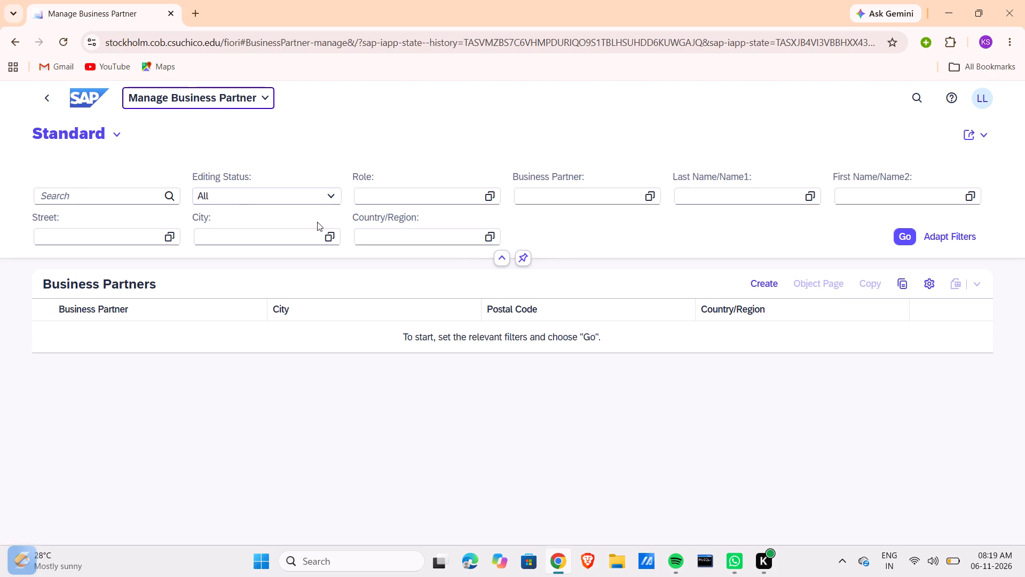
left_click(750, 287)
left_click(755, 314)
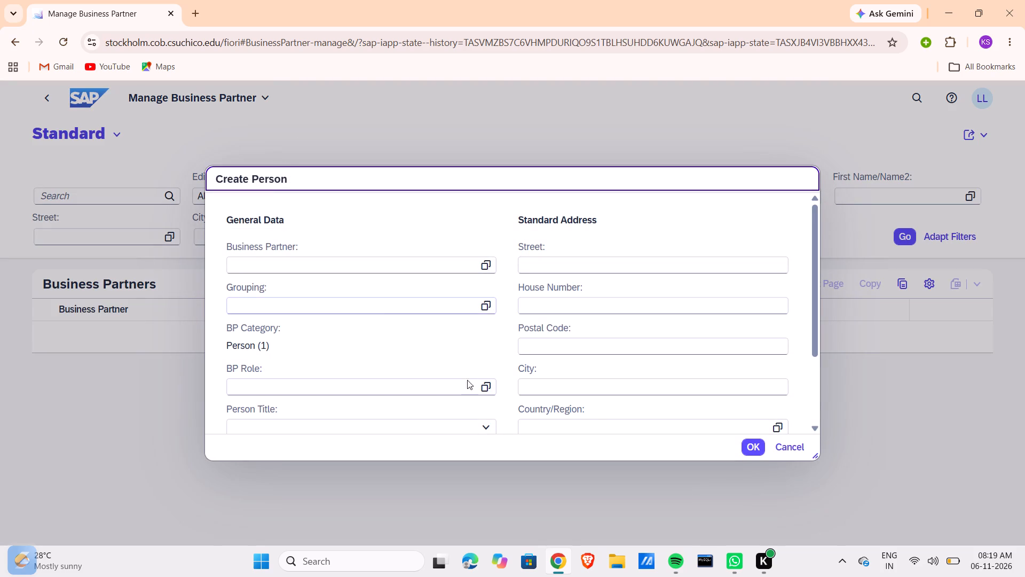
Look up the BP role FLCU00 (FI Customer) and assign it to the new person.
left_click(488, 386)
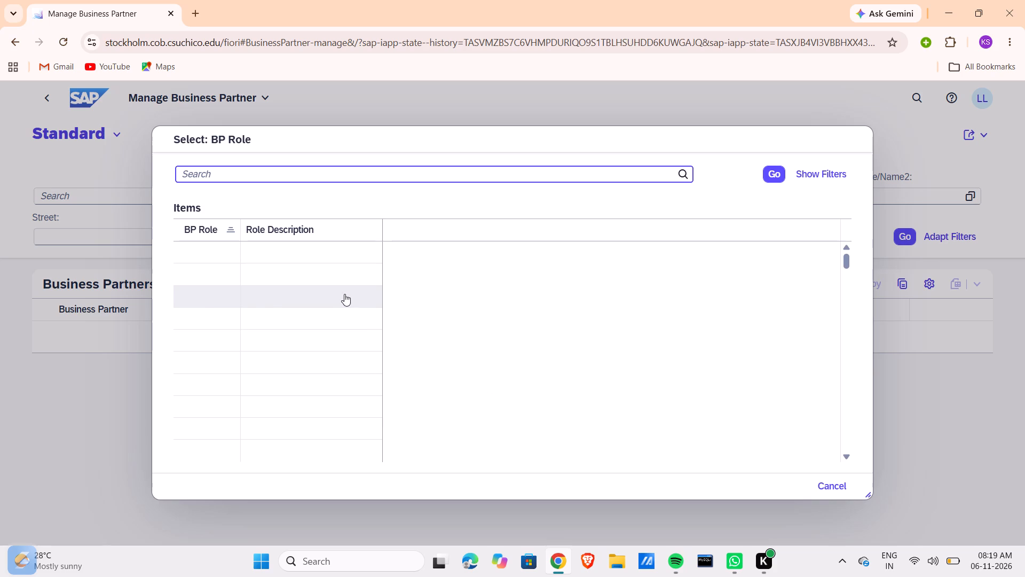
scroll(319, 341, "down", 1)
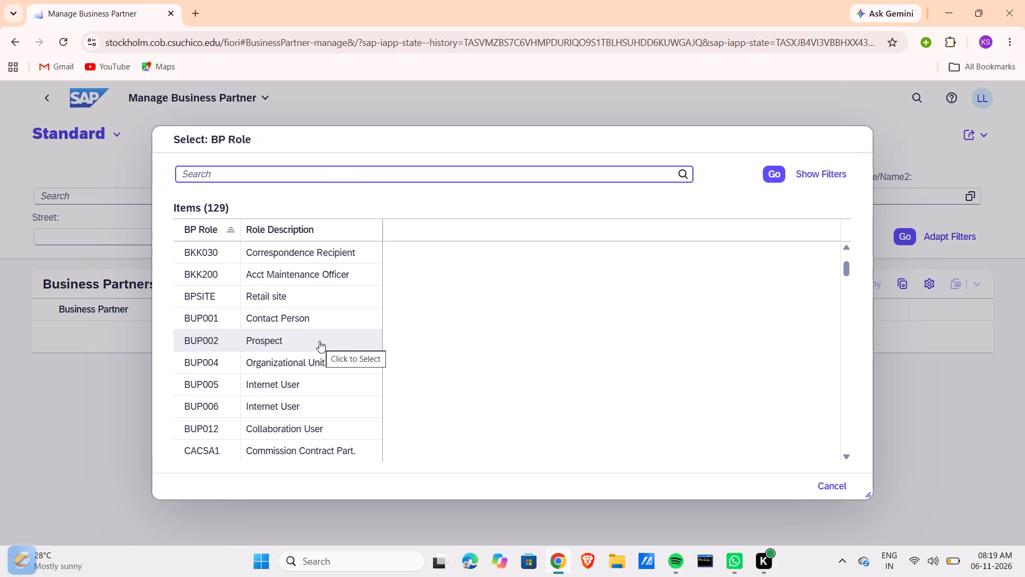
scroll(319, 341, "down", 1)
scroll(319, 341, "up", 1)
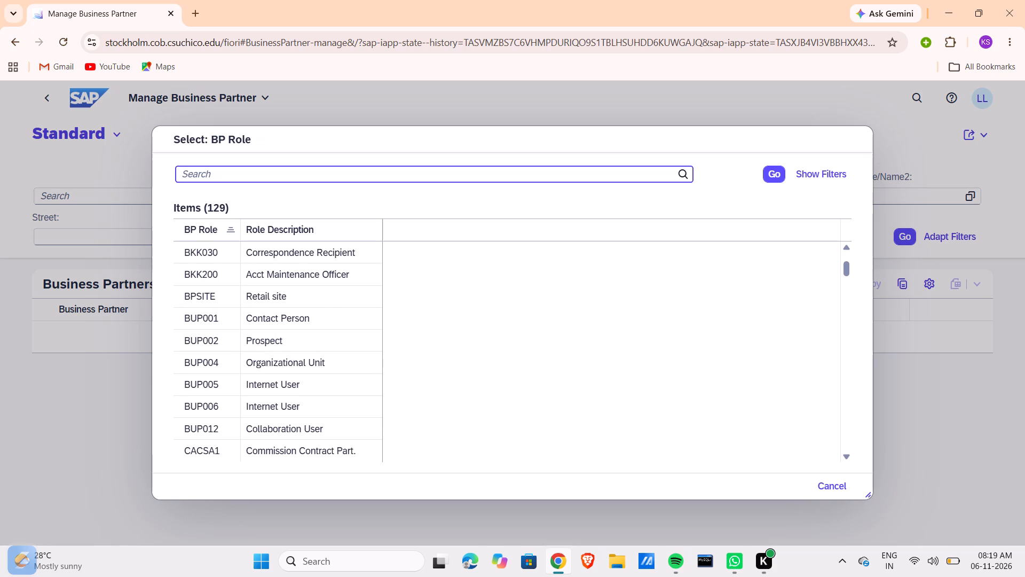
left_click(254, 173)
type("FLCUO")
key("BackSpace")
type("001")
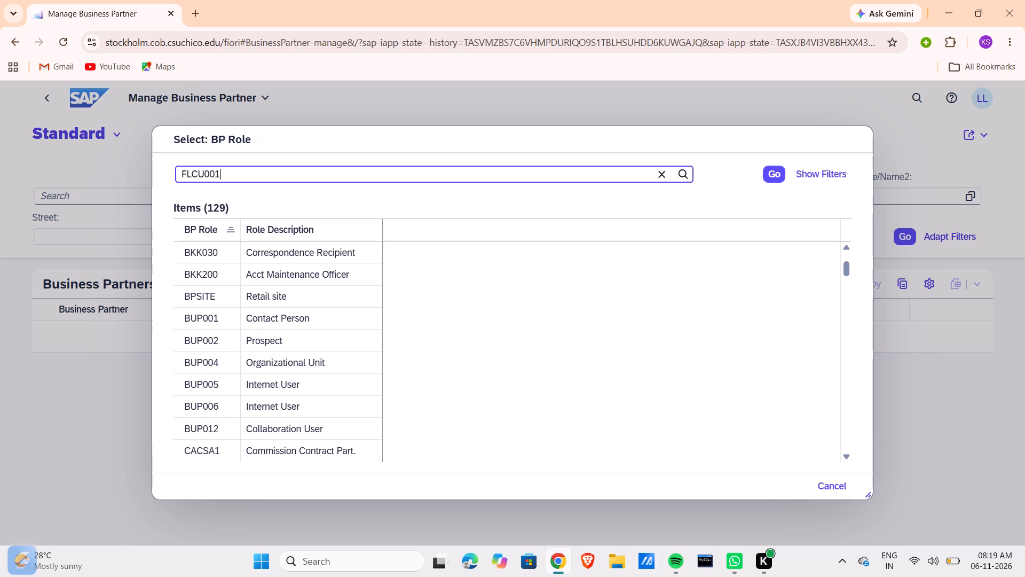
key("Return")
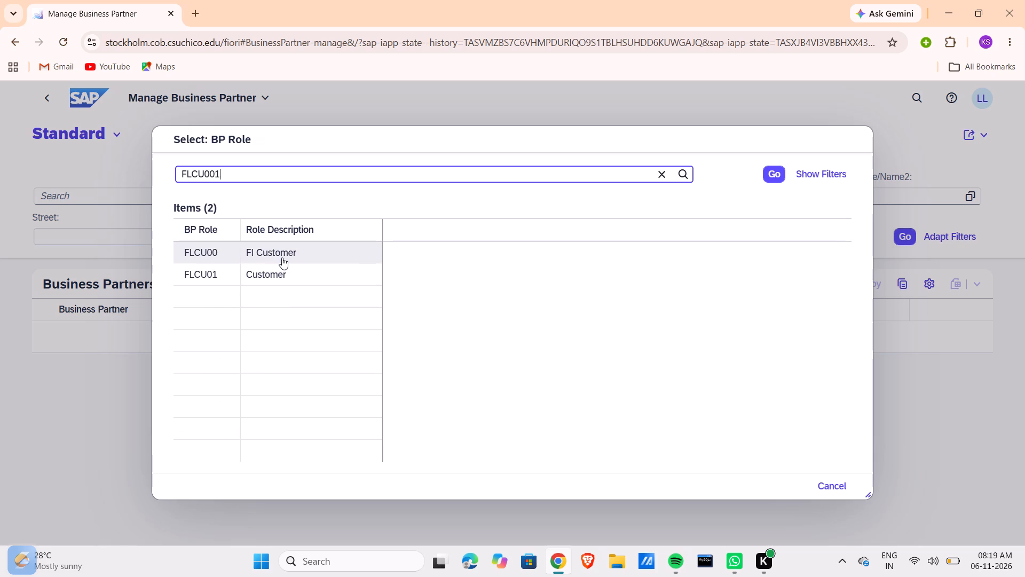
left_click(282, 256)
scroll(332, 395, "down", 1)
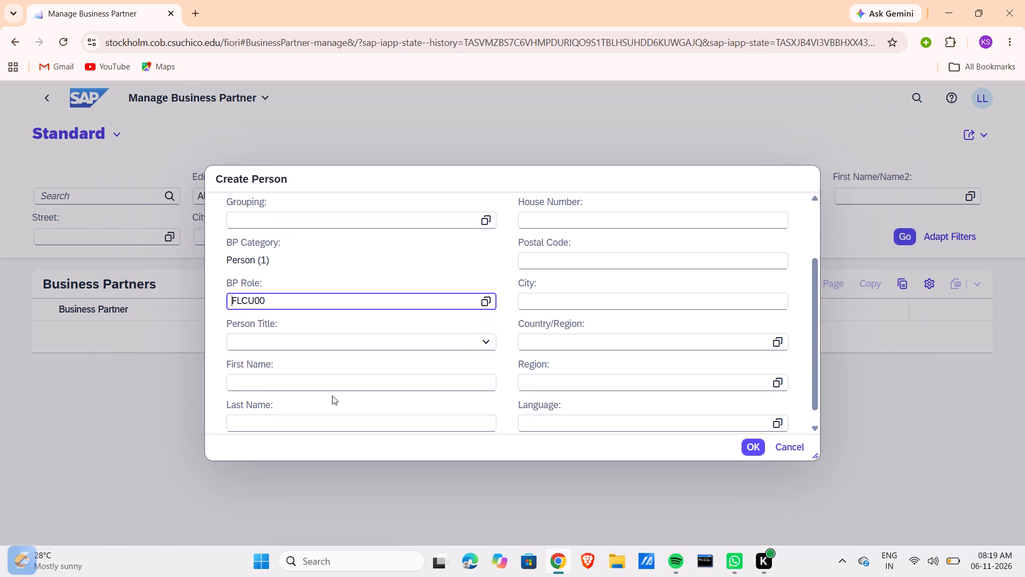
left_click(480, 306)
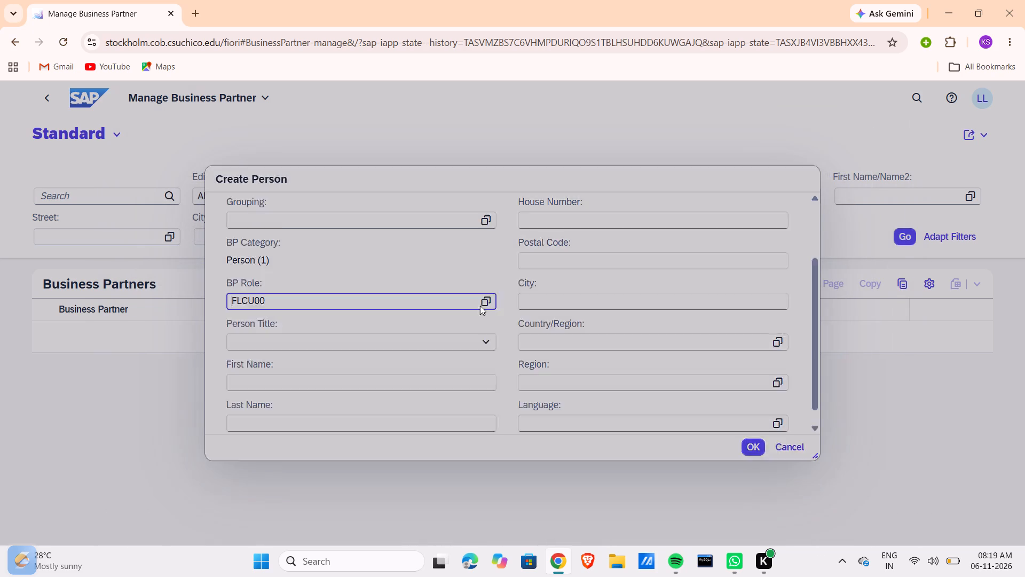
left_click(330, 170)
type("FLCU00")
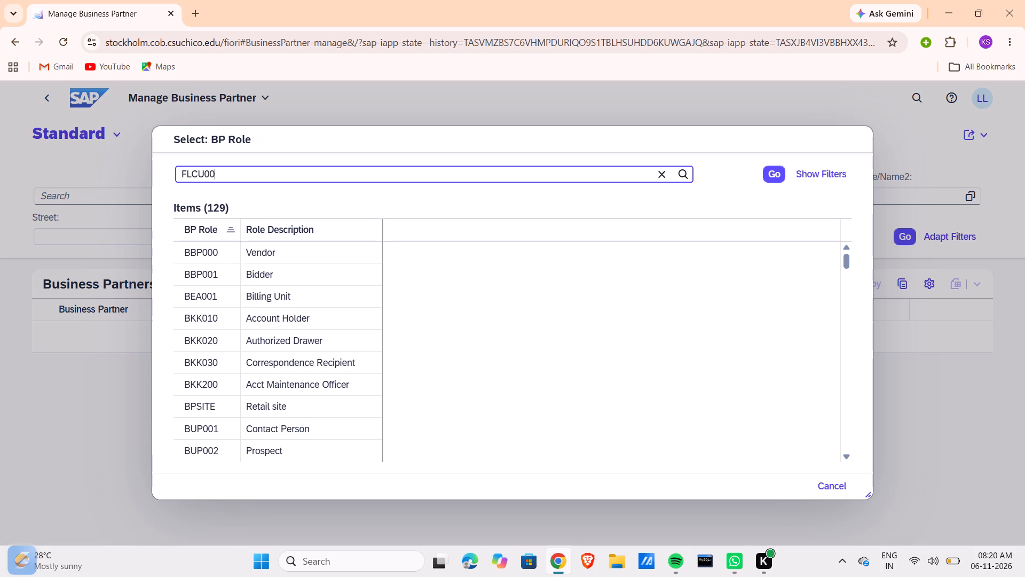
key("Return")
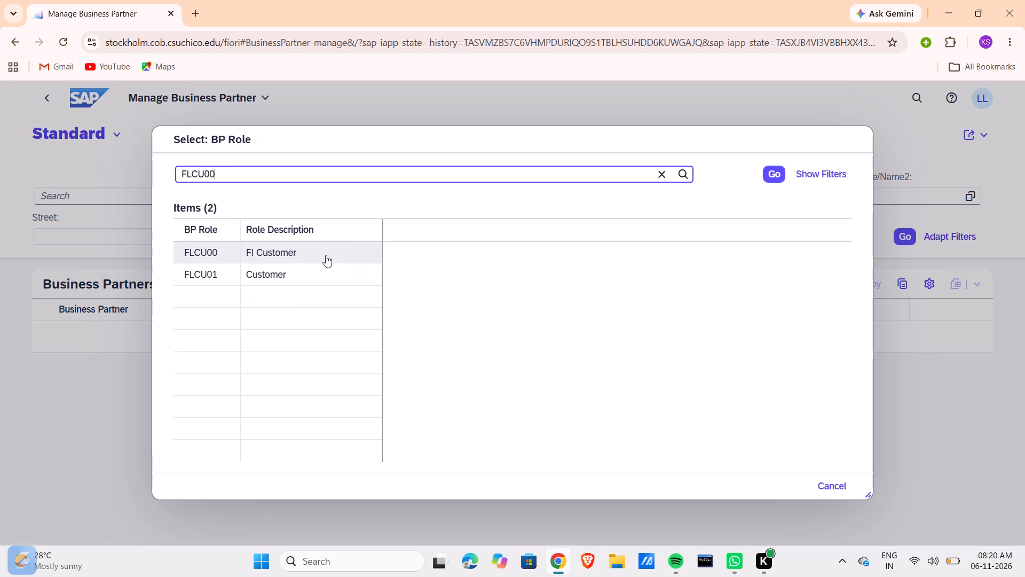
left_click(302, 249)
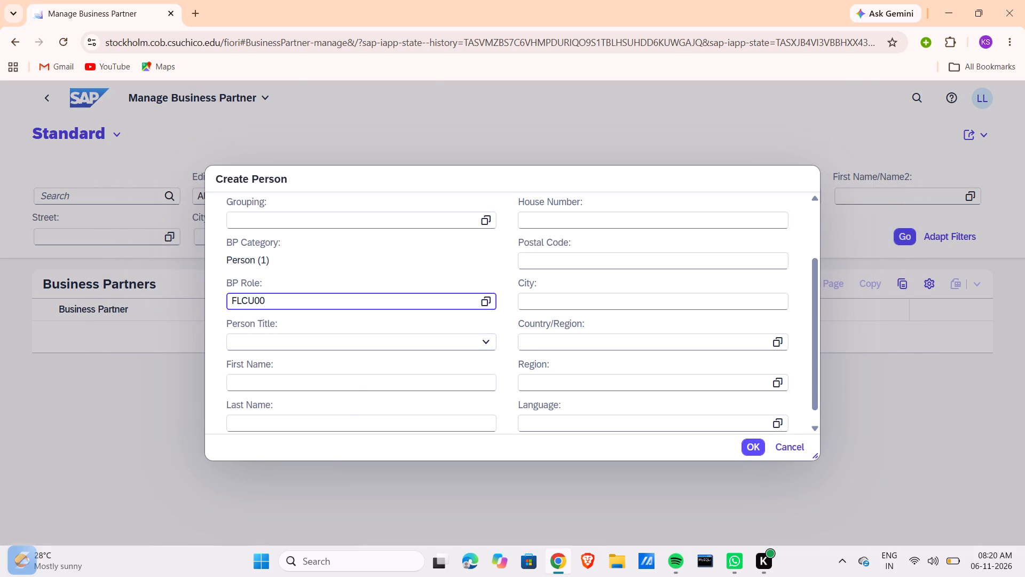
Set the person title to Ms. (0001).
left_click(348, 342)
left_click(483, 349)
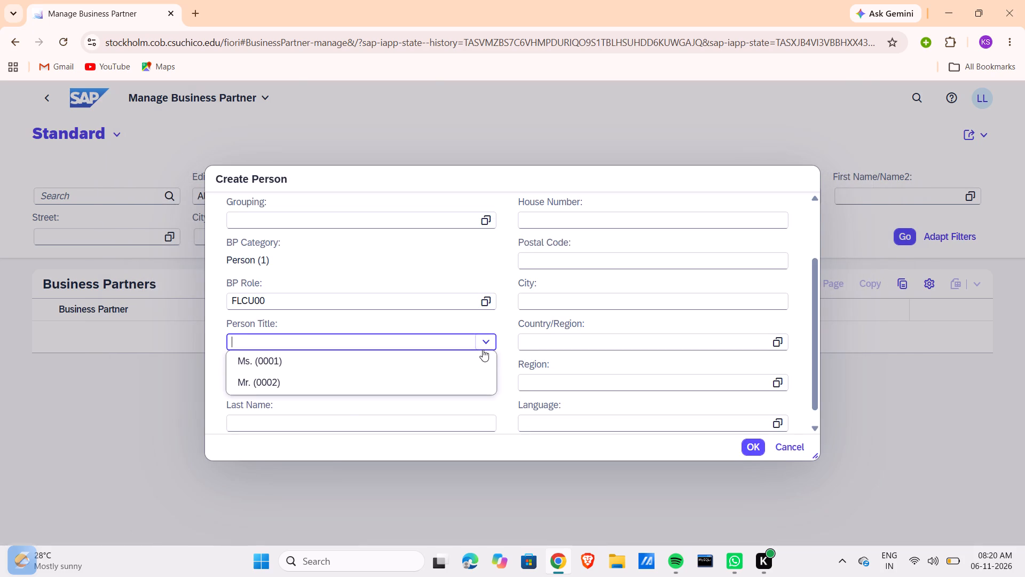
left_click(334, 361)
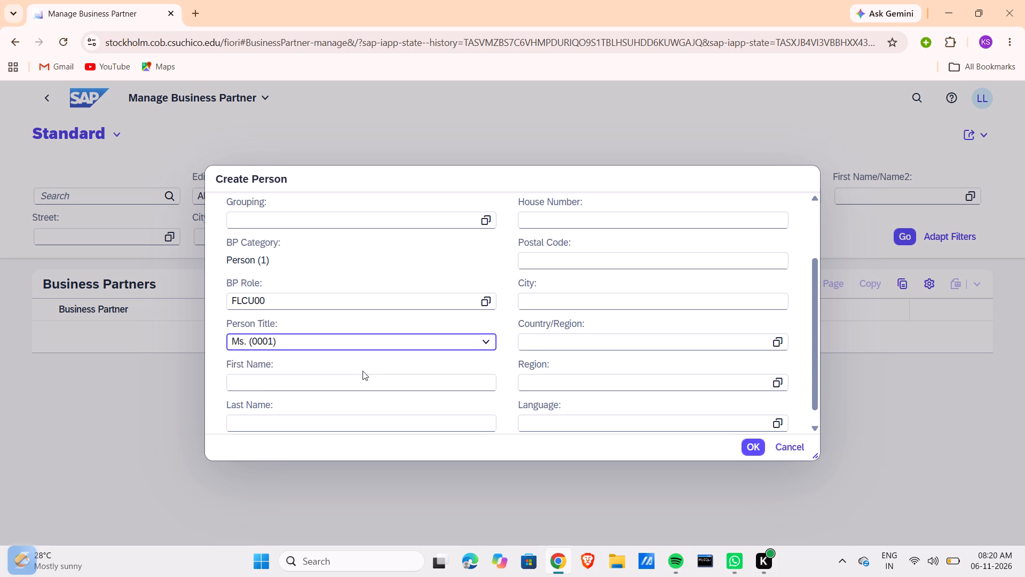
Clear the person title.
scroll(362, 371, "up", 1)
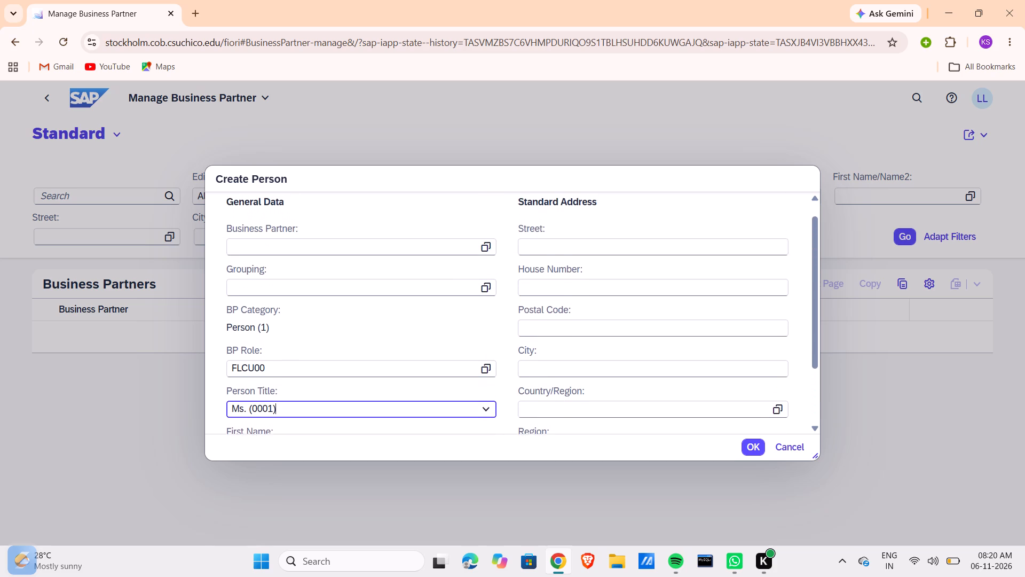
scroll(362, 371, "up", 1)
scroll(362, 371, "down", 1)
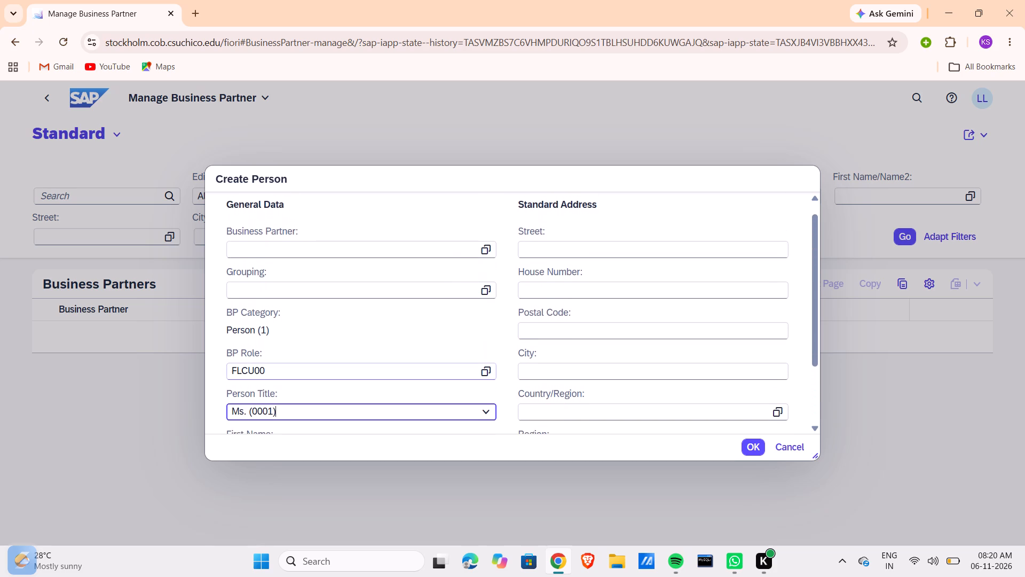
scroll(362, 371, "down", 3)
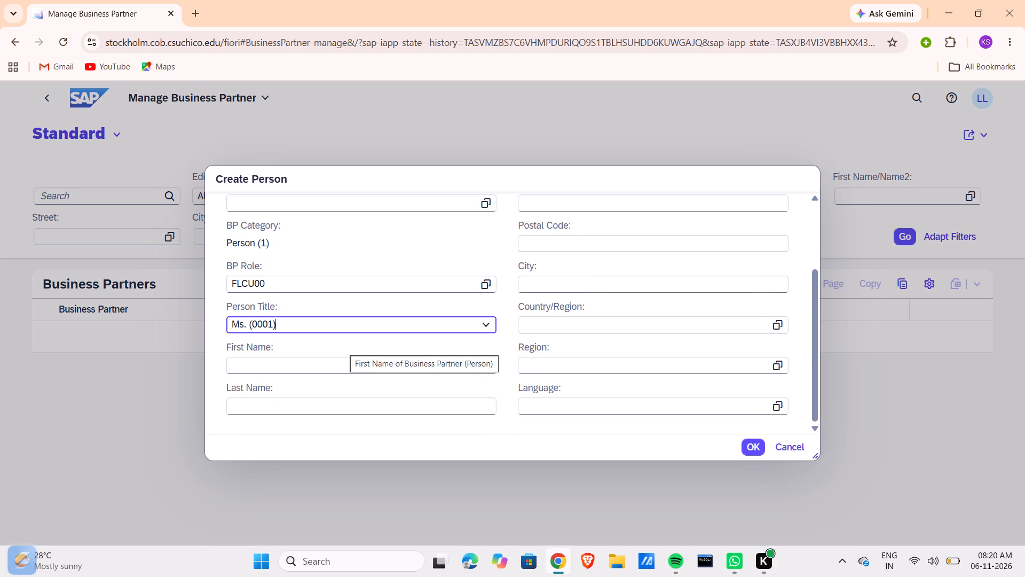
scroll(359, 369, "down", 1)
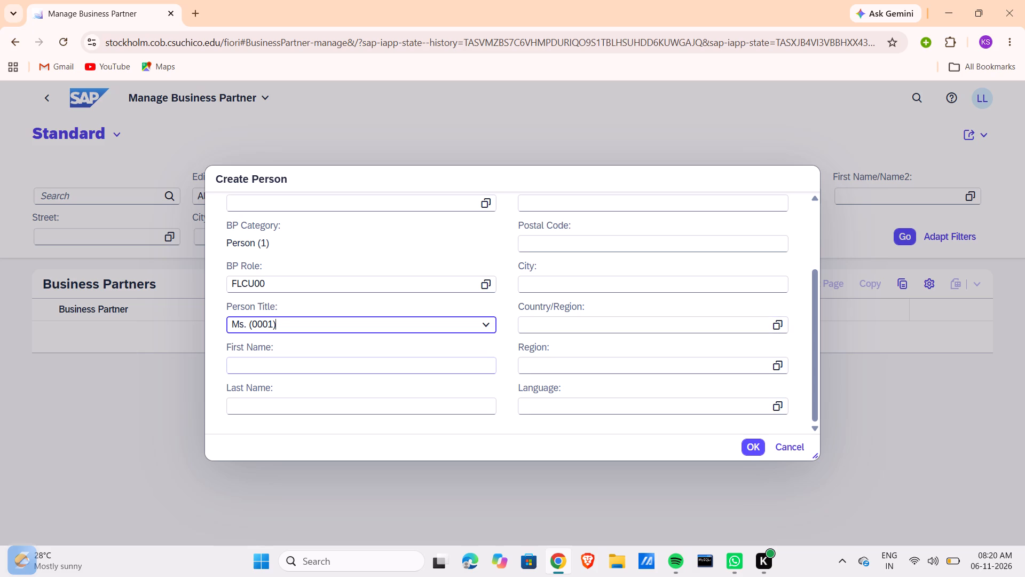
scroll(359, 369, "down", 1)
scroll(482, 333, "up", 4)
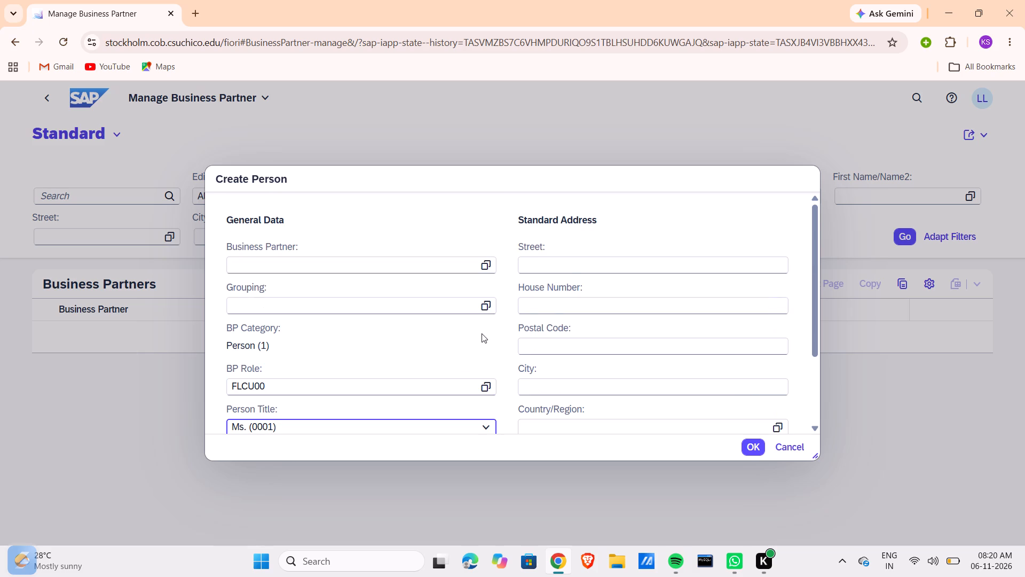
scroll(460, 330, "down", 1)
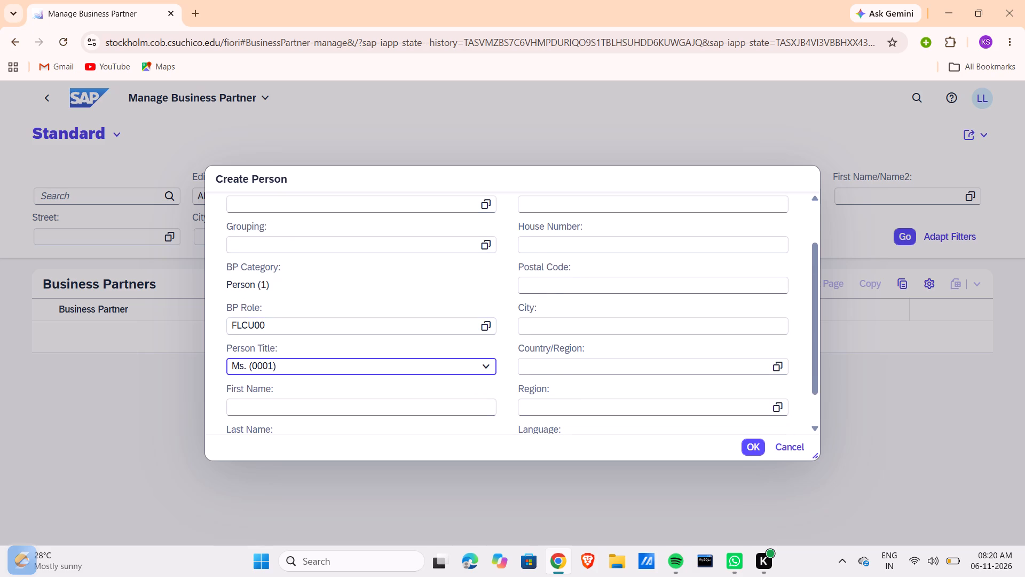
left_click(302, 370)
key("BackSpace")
Enter The Bike Zone 126 as the person's first name.
left_click(325, 407)
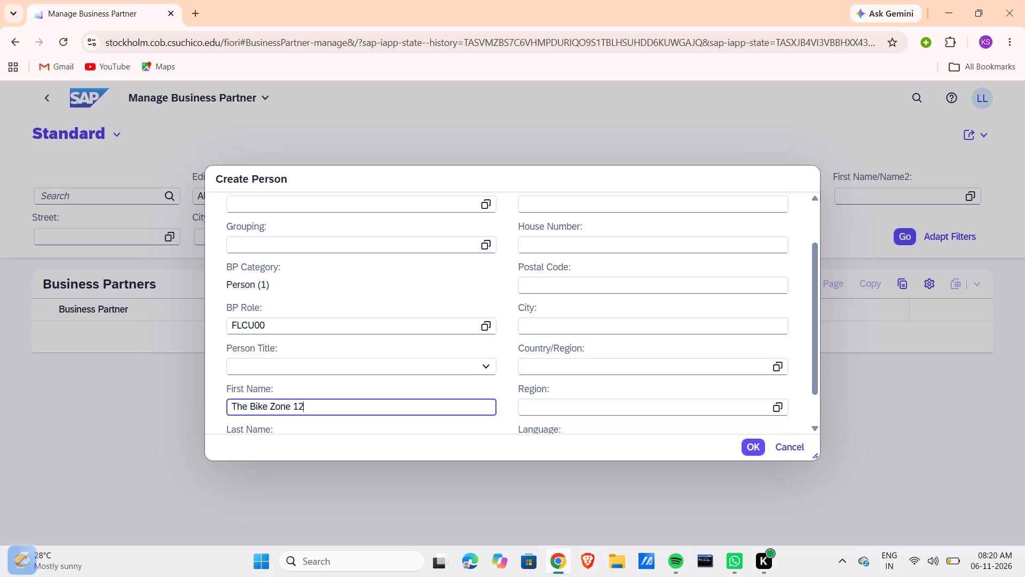
Fill in the street and postal code of the standard address, leaving the house number empty.
scroll(572, 368, "up", 4)
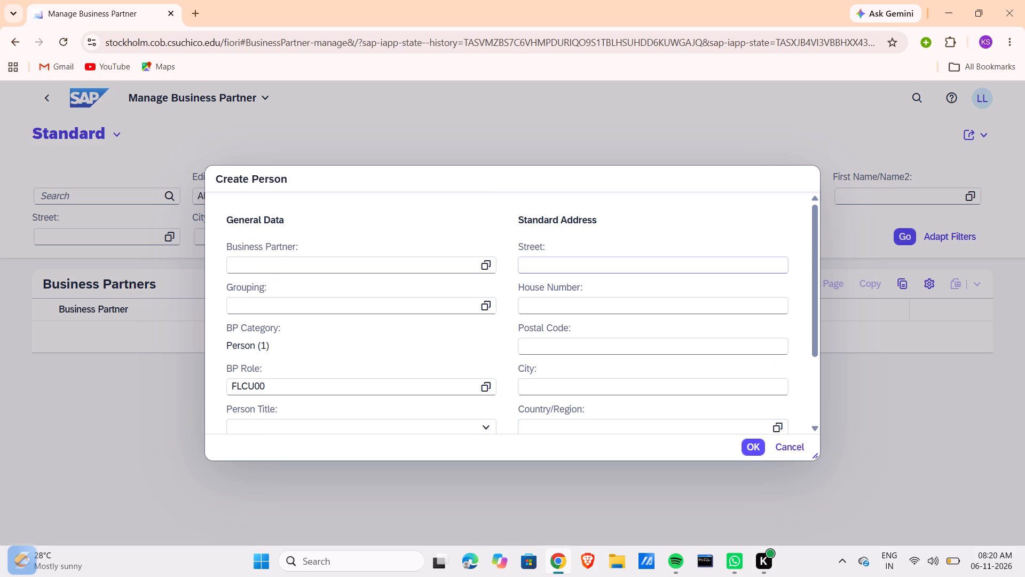
left_click(554, 258)
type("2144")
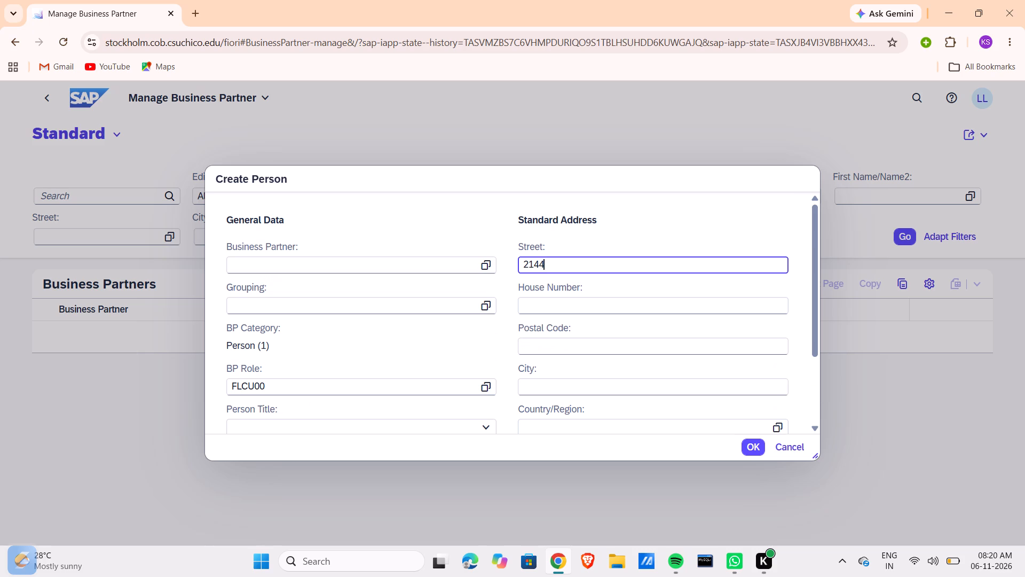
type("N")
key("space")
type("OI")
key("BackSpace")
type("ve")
left_click(548, 342)
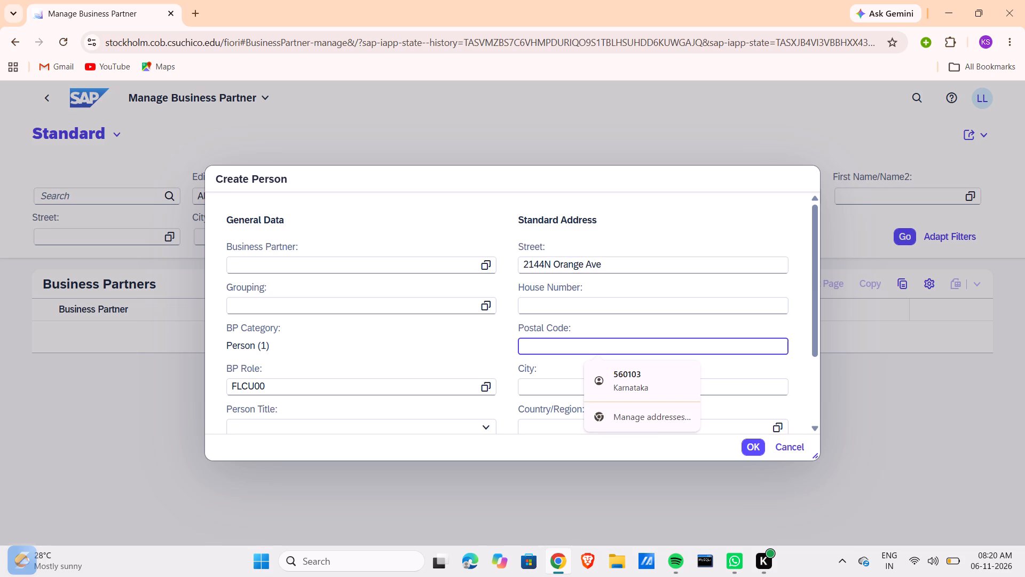
type("32804")
scroll(560, 376, "down", 1)
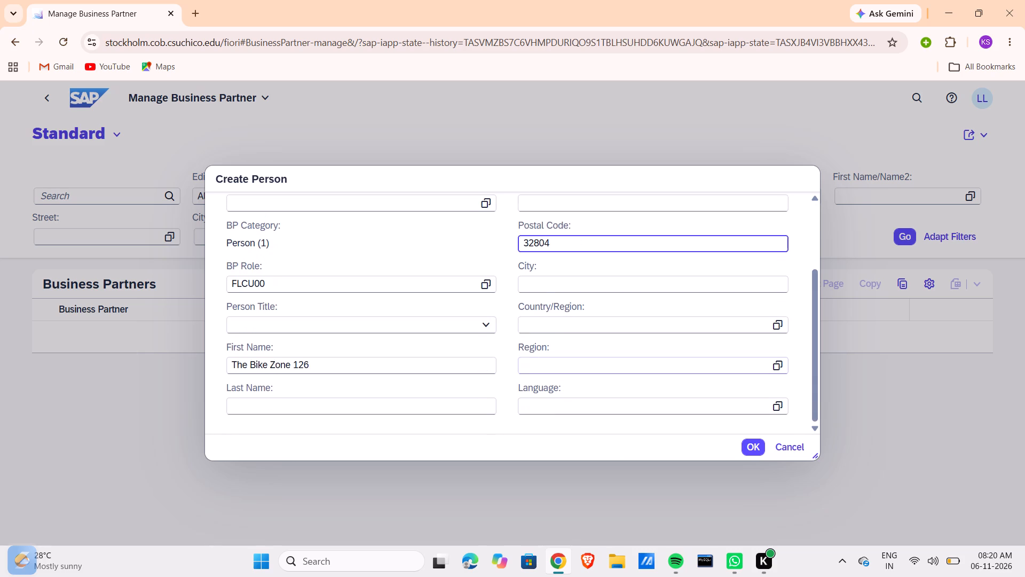
Complete the standard address with city Orlando, country US, region FL and language EN.
left_click(542, 289)
key("u")
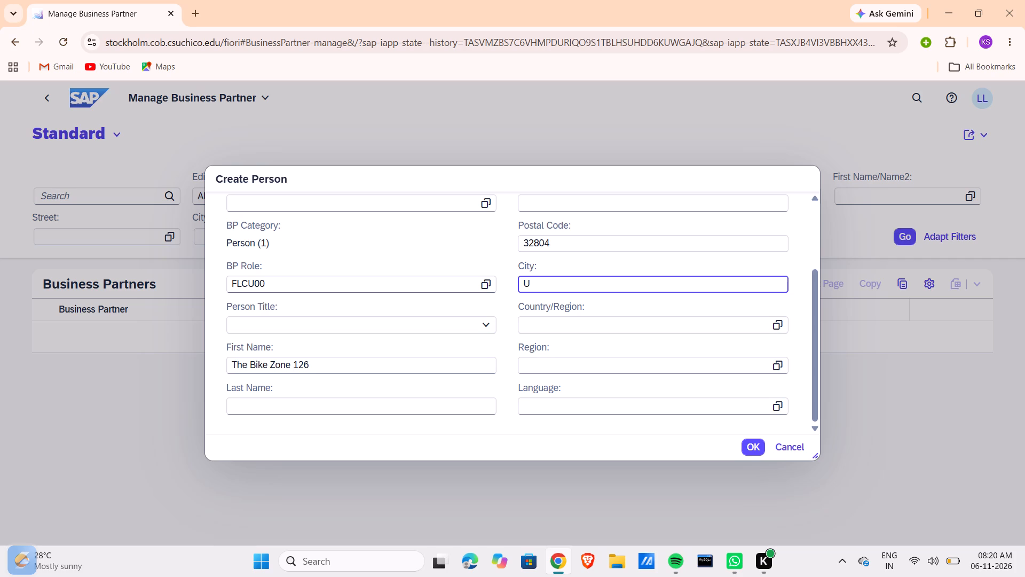
key("BackSpace")
key("o")
left_click(558, 321)
type("US")
left_click(584, 367)
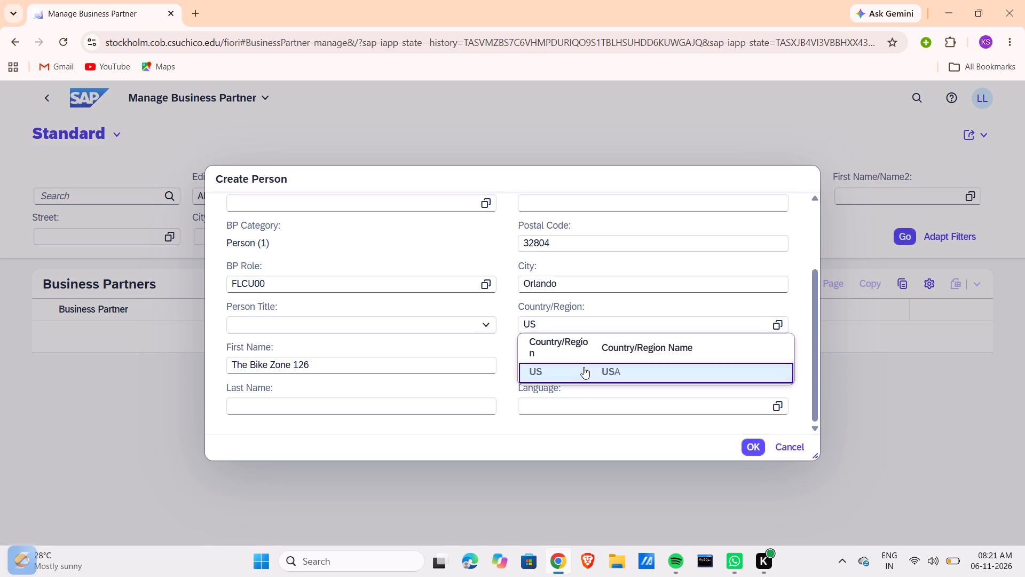
left_click(562, 364)
type("FL")
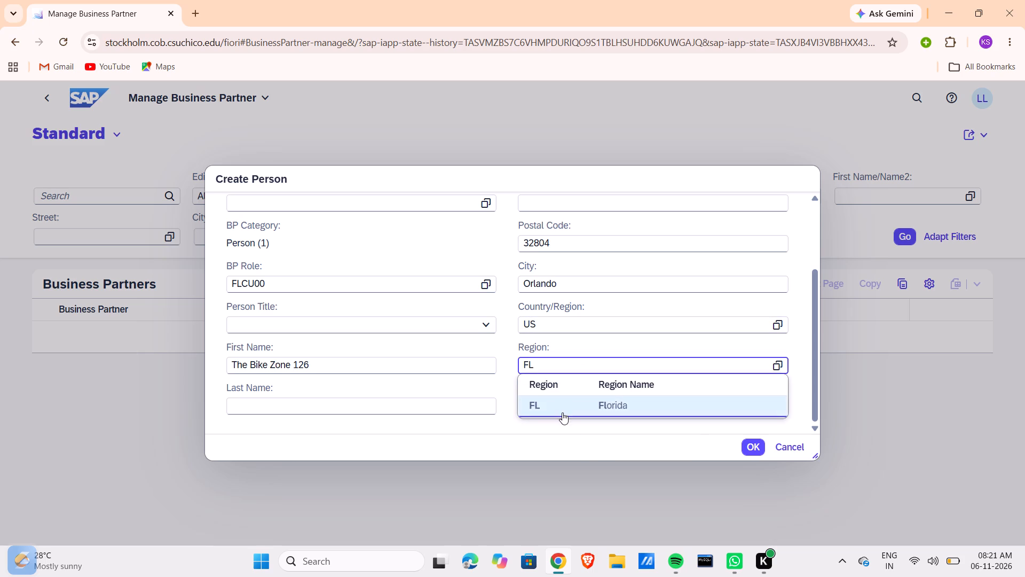
left_click(562, 412)
left_click(535, 410)
type("EN")
left_click(559, 449)
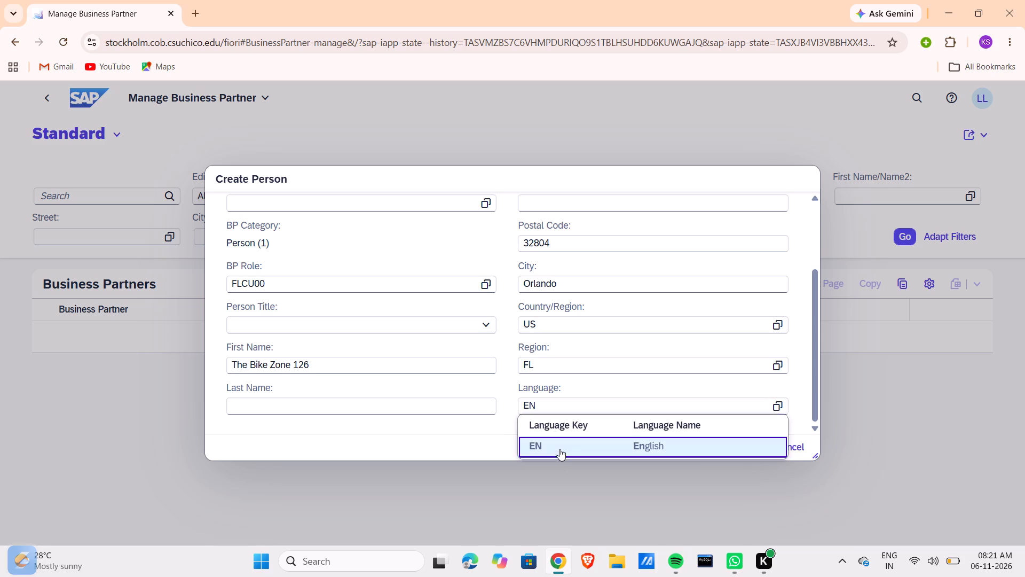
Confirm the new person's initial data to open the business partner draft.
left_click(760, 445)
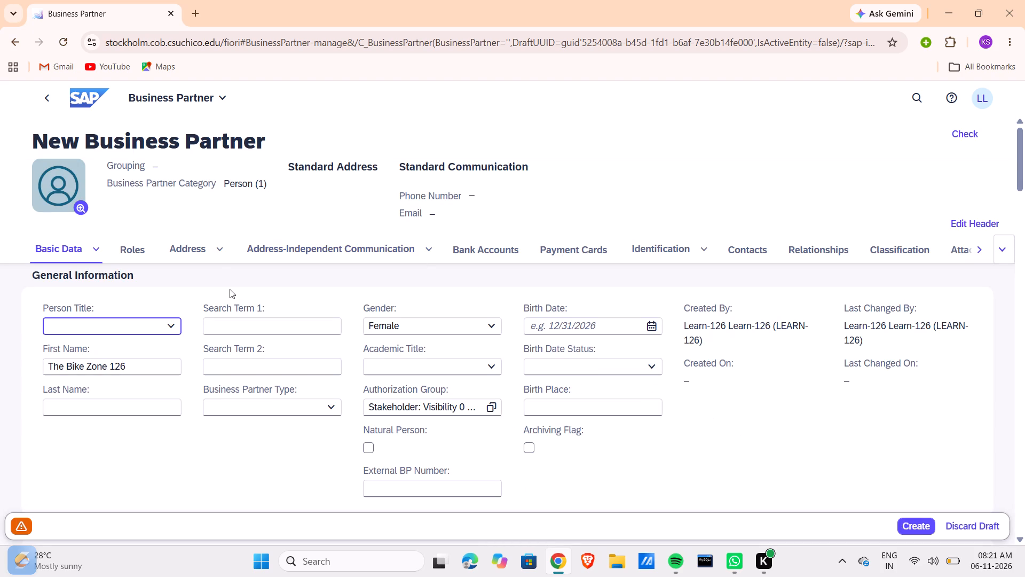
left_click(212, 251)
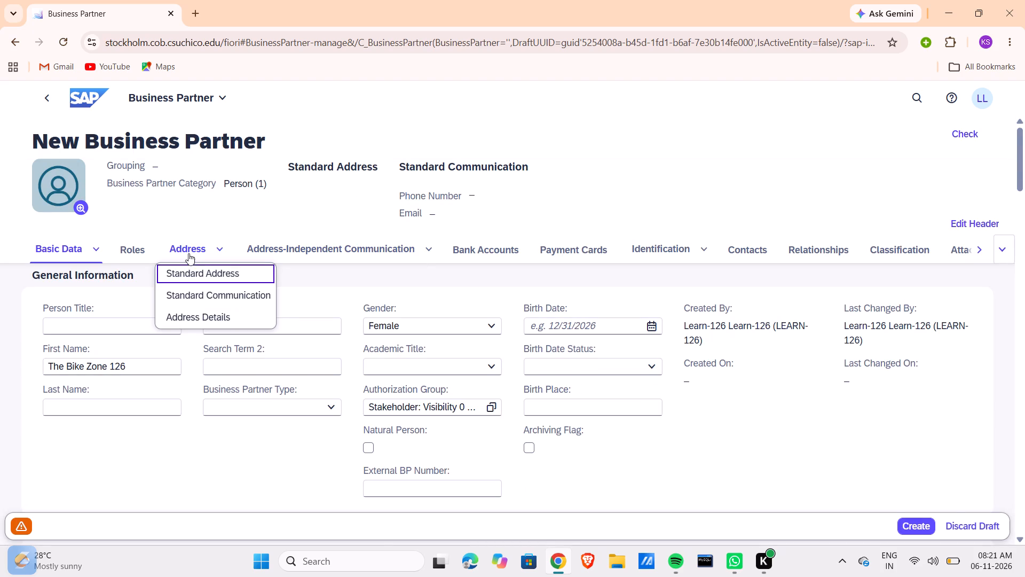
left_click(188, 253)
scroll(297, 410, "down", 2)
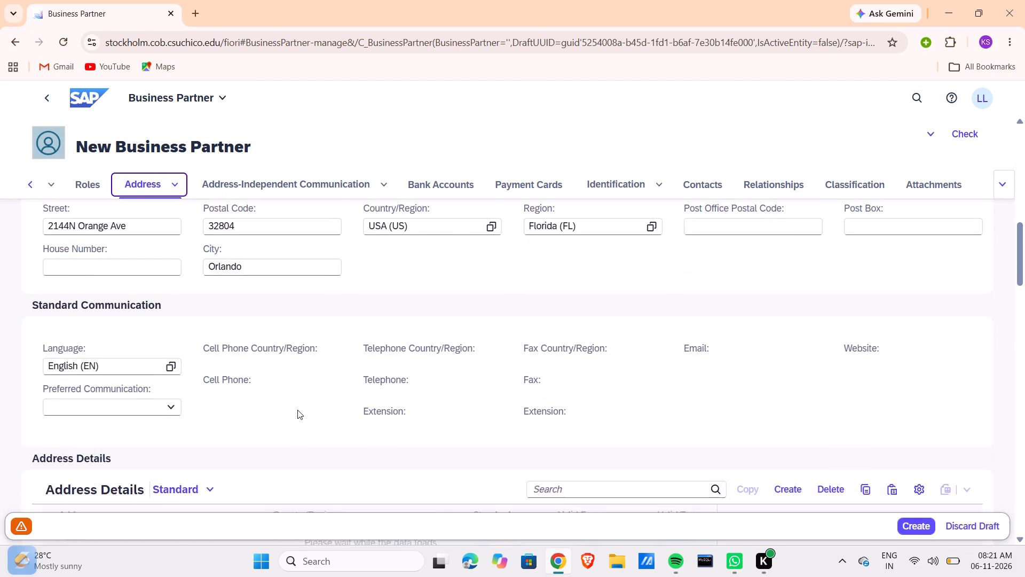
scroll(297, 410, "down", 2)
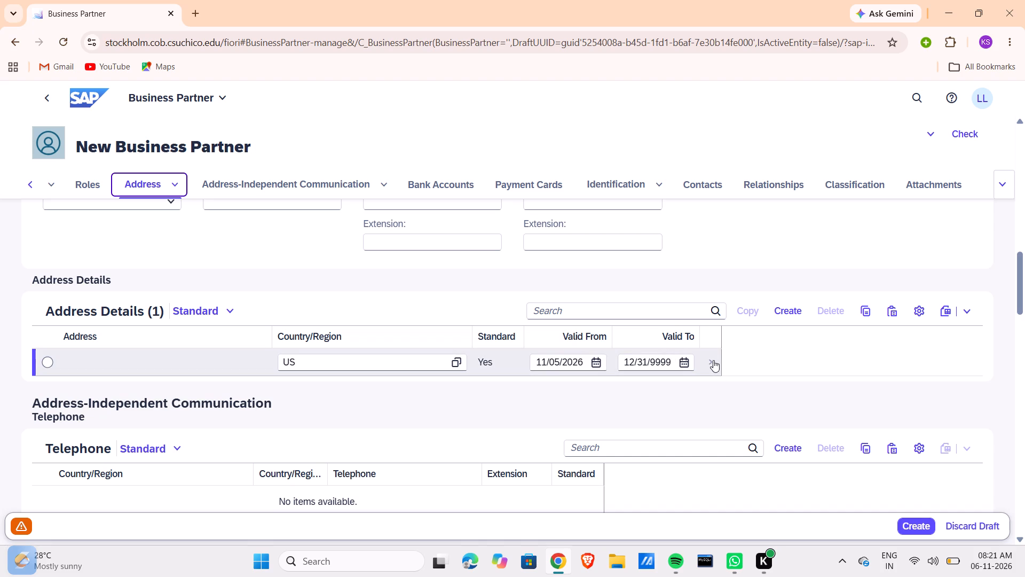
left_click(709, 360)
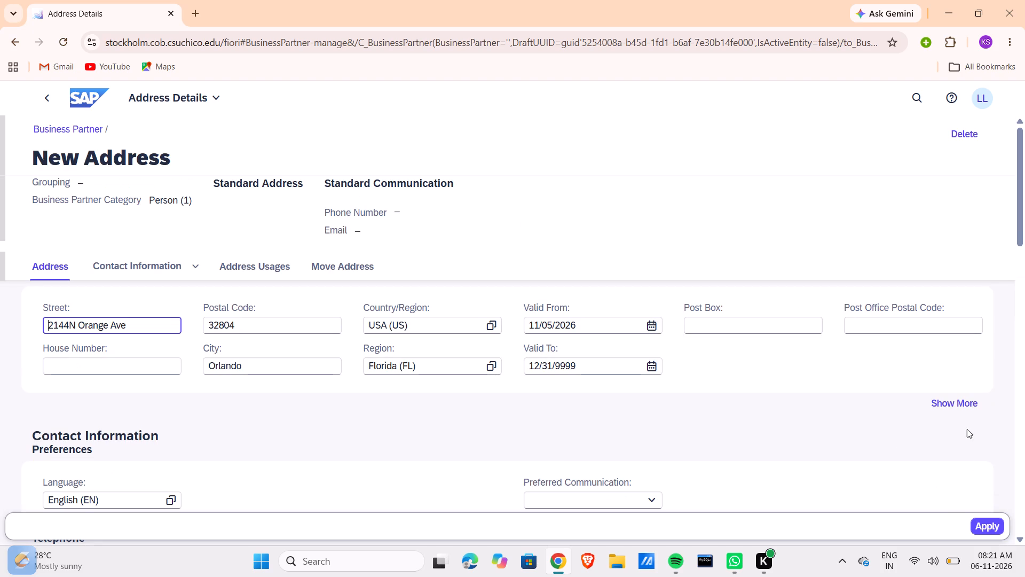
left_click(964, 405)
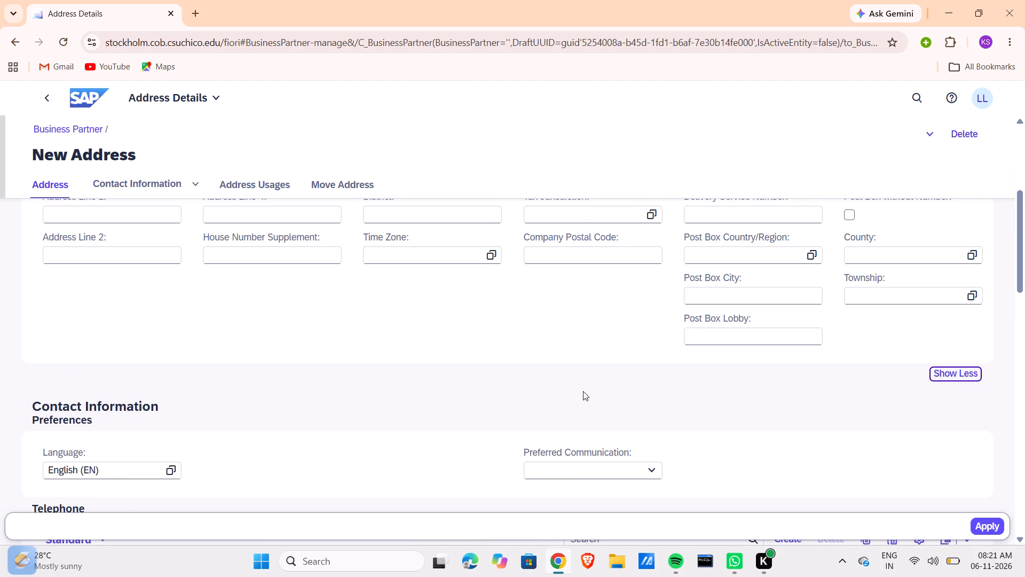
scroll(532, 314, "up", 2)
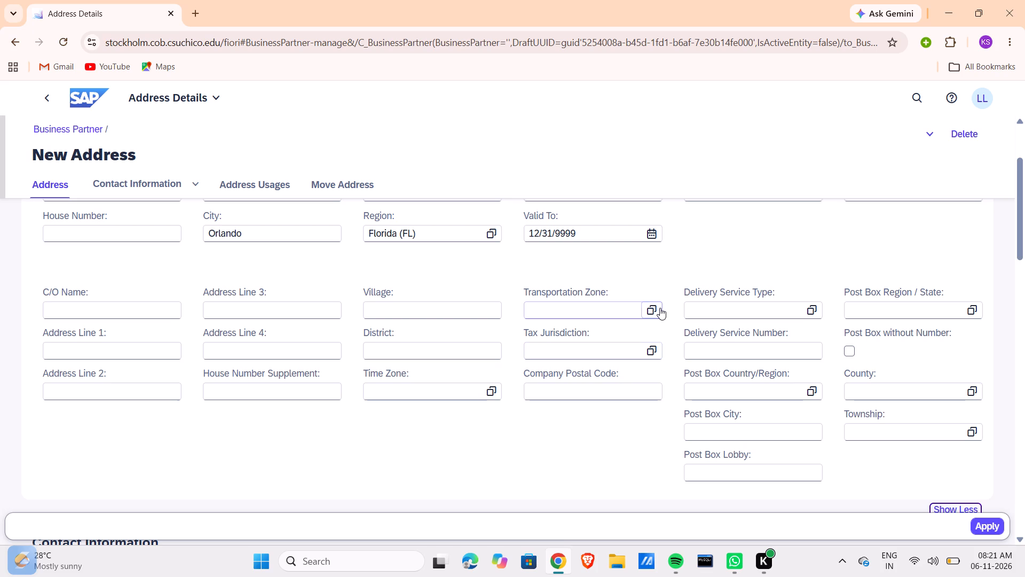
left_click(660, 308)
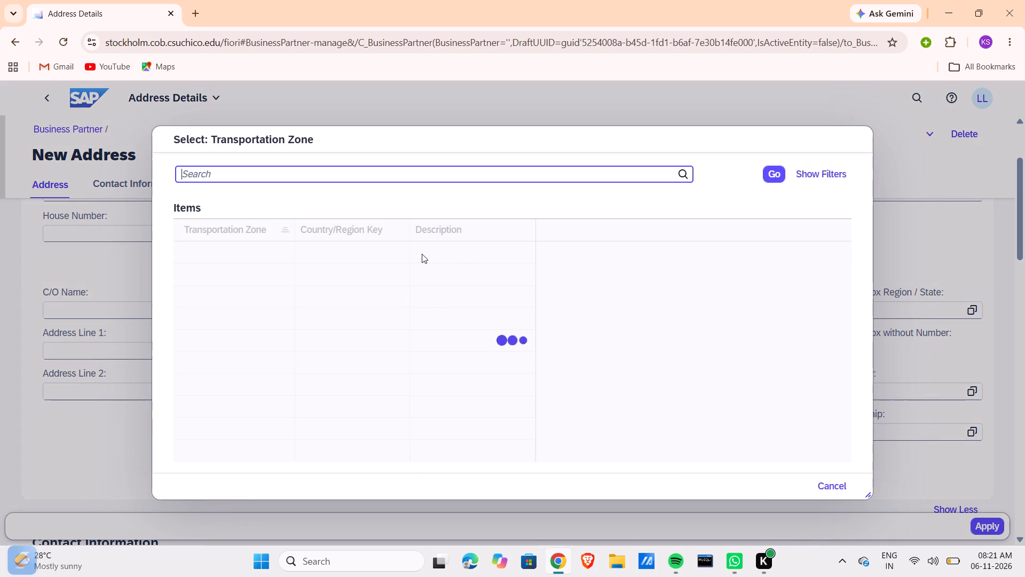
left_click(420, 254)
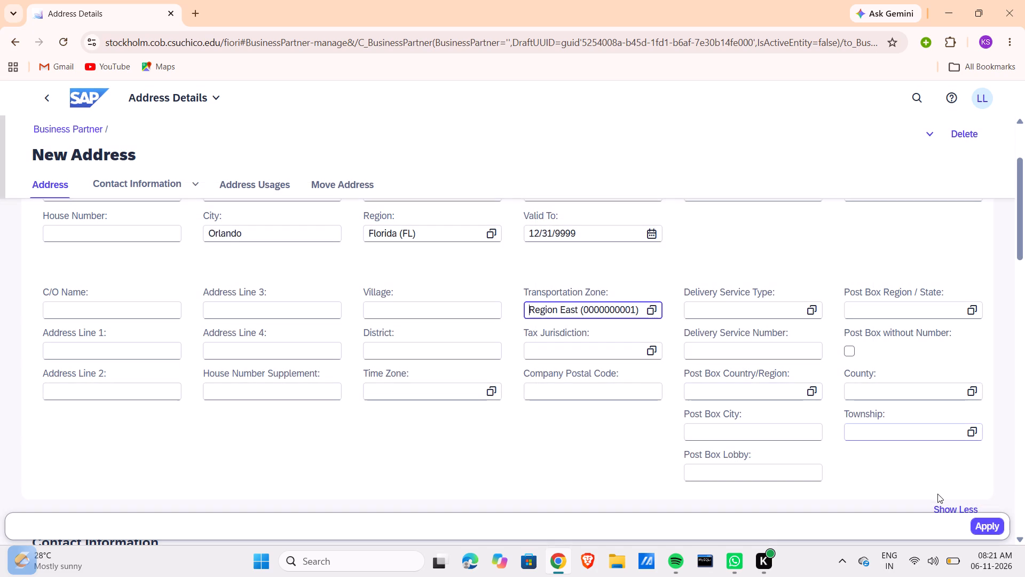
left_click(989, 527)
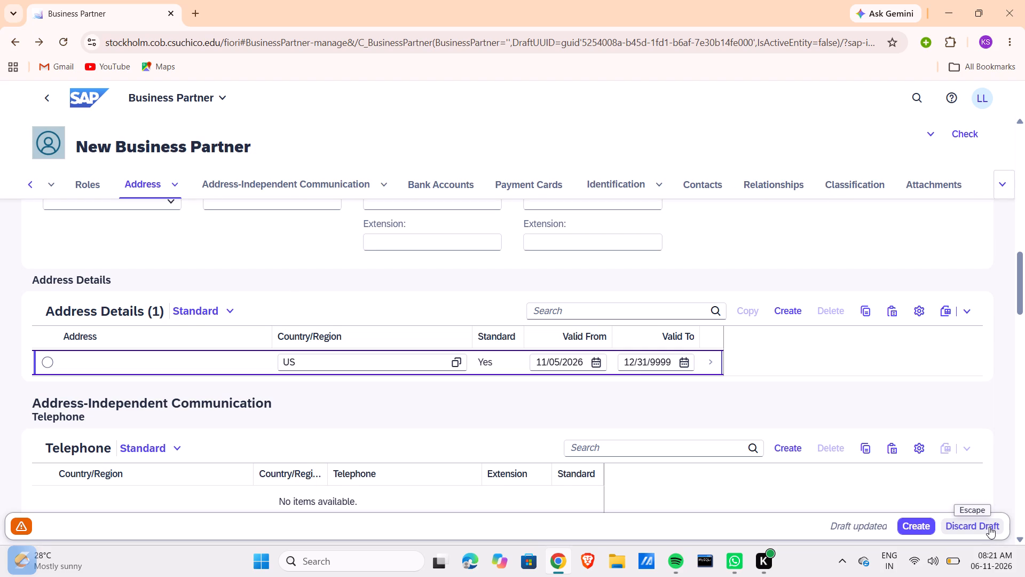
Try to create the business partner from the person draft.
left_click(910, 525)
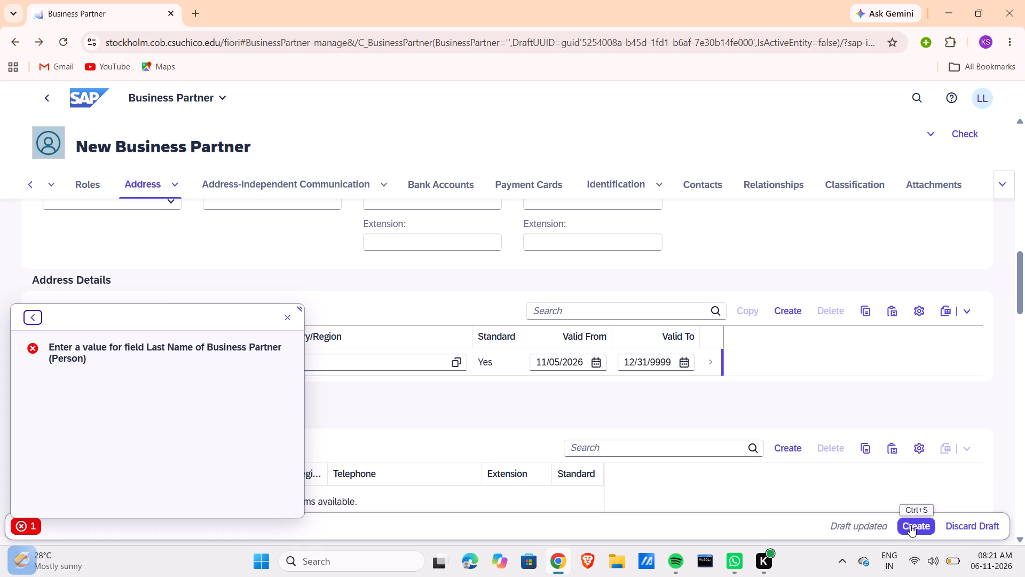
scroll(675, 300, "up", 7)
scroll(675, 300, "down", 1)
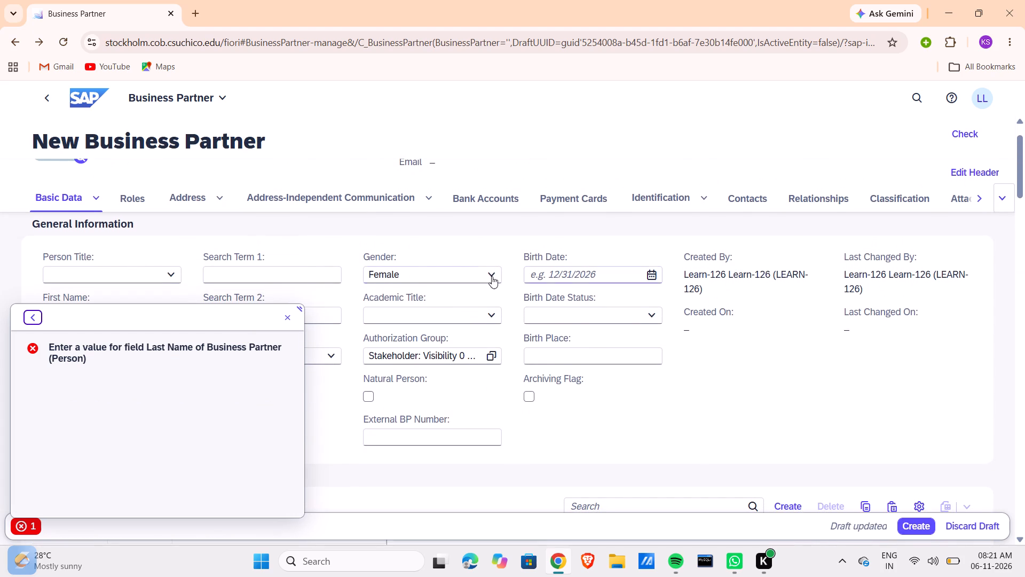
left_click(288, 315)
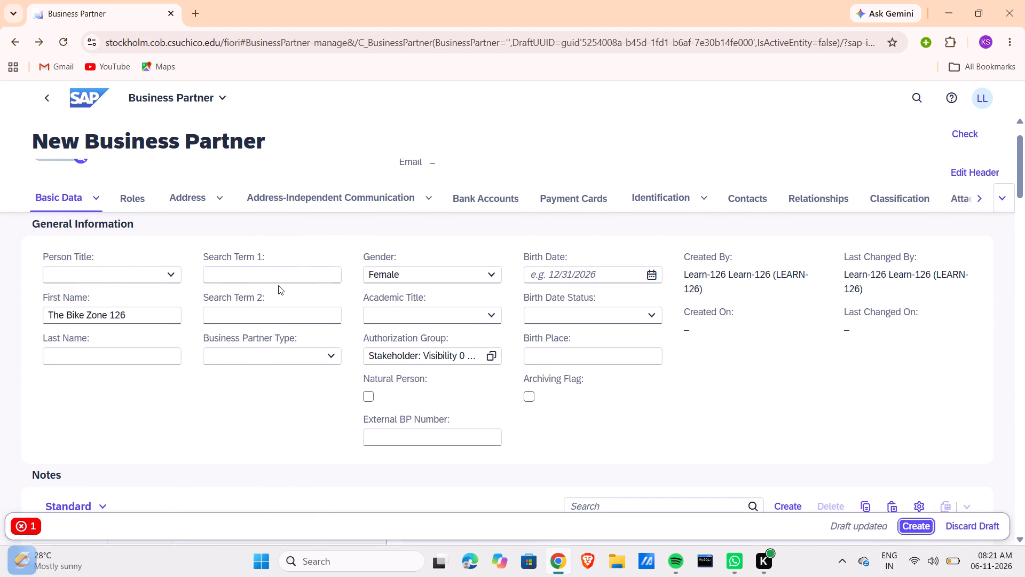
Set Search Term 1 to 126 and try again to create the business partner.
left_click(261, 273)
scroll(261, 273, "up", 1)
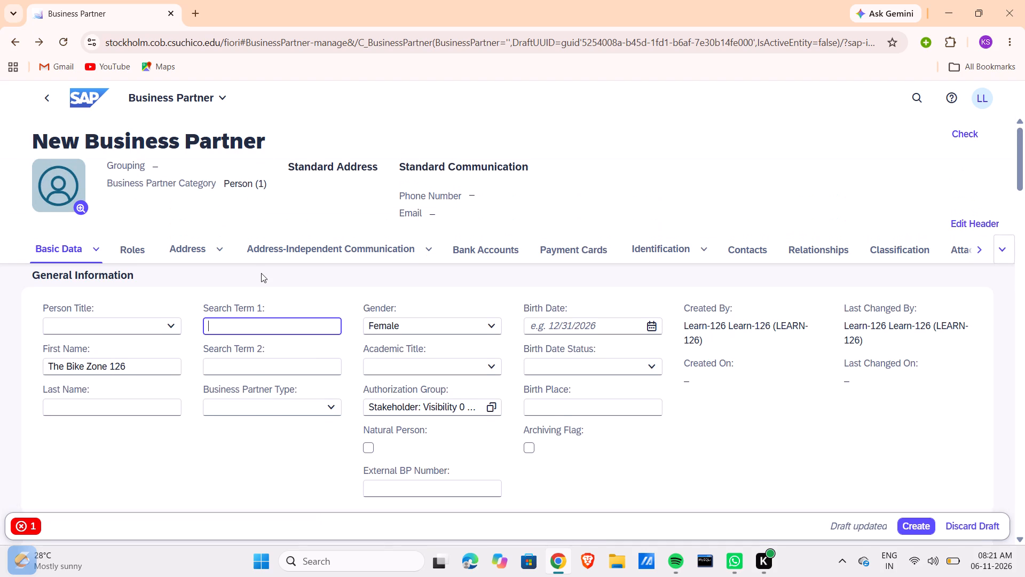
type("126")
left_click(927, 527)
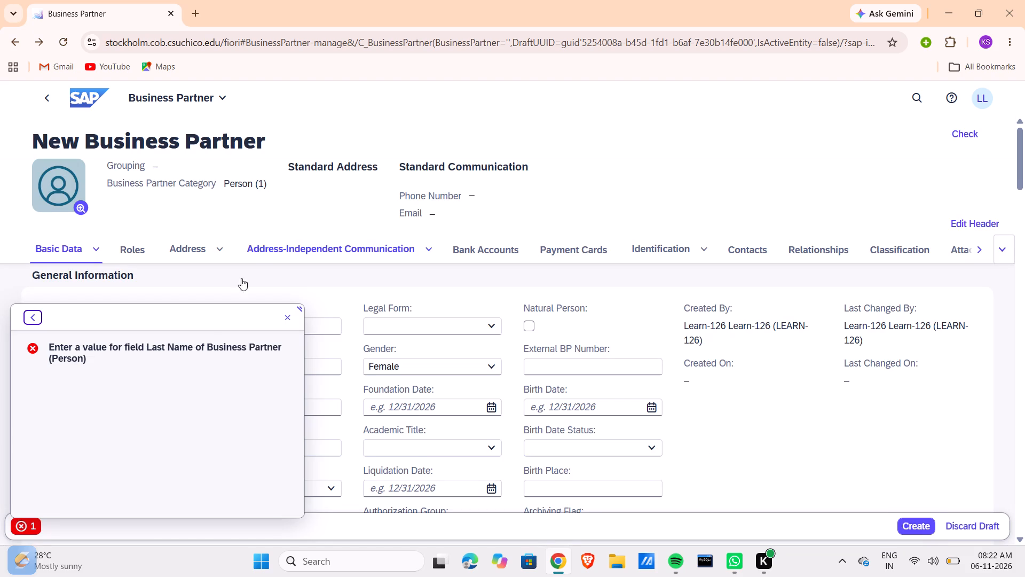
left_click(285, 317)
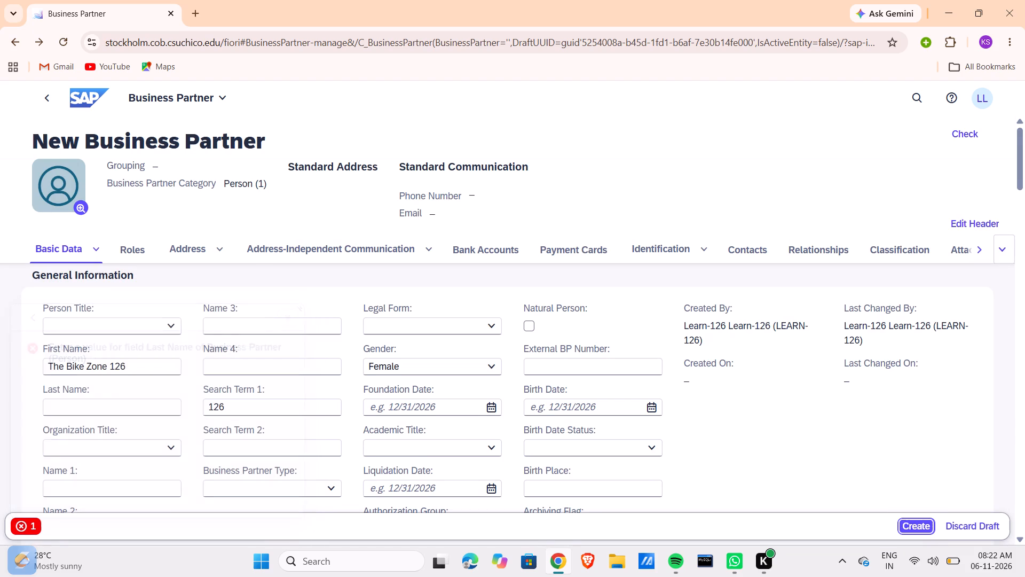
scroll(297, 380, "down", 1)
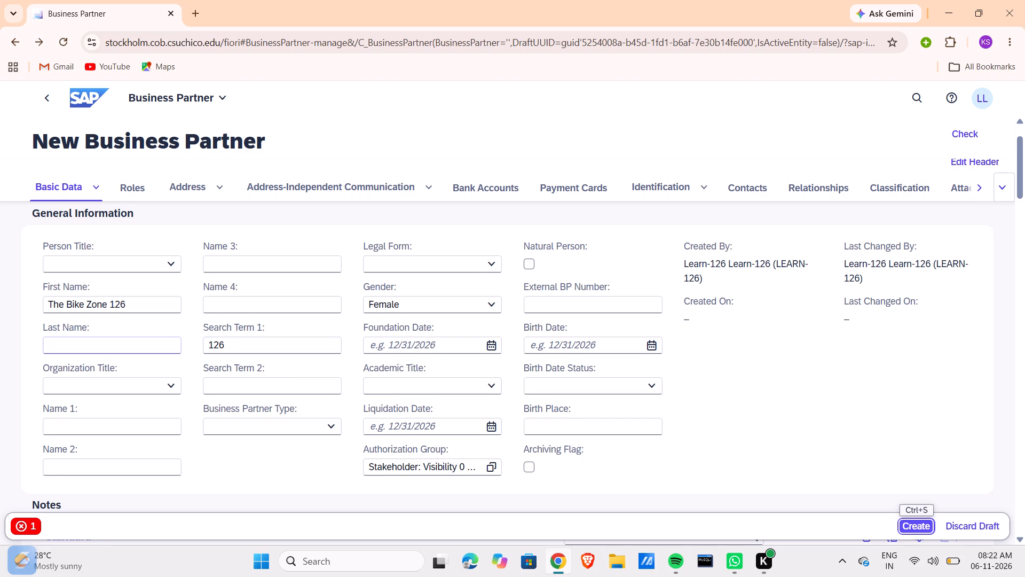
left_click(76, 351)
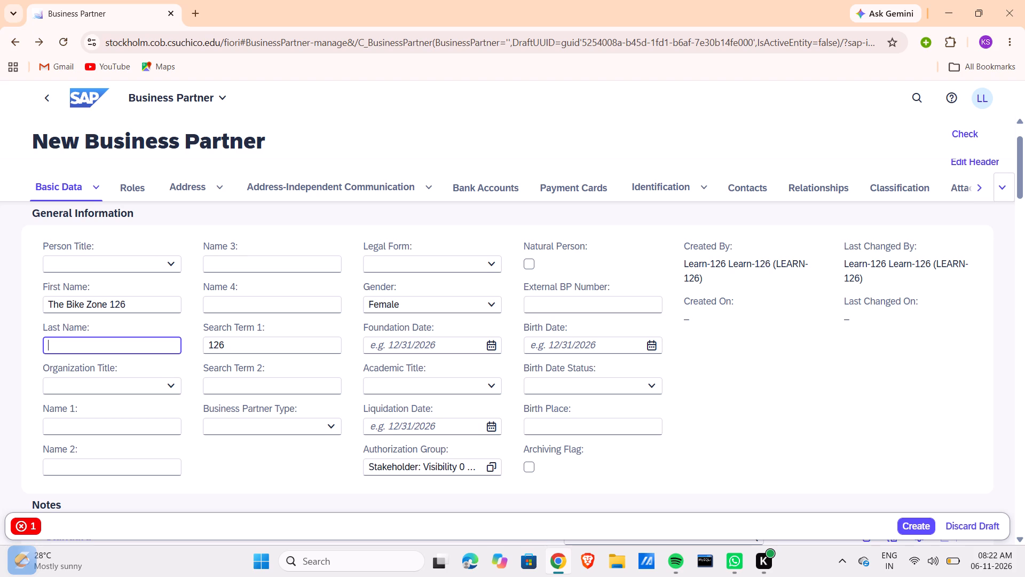
Leave the person draft and reopen Manage Business Partner from the Sales and Distribution apps.
left_click(89, 90)
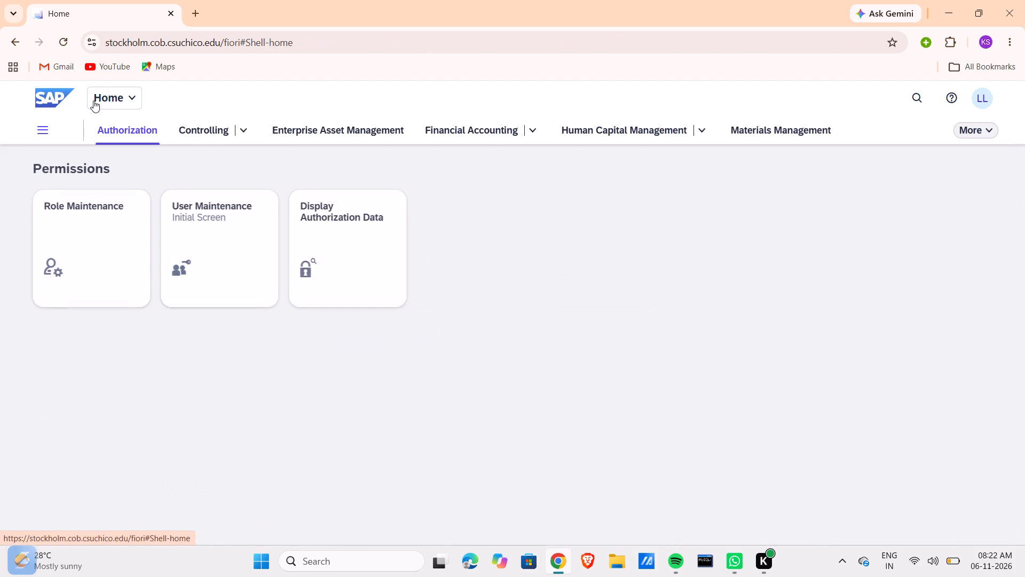
left_click(977, 135)
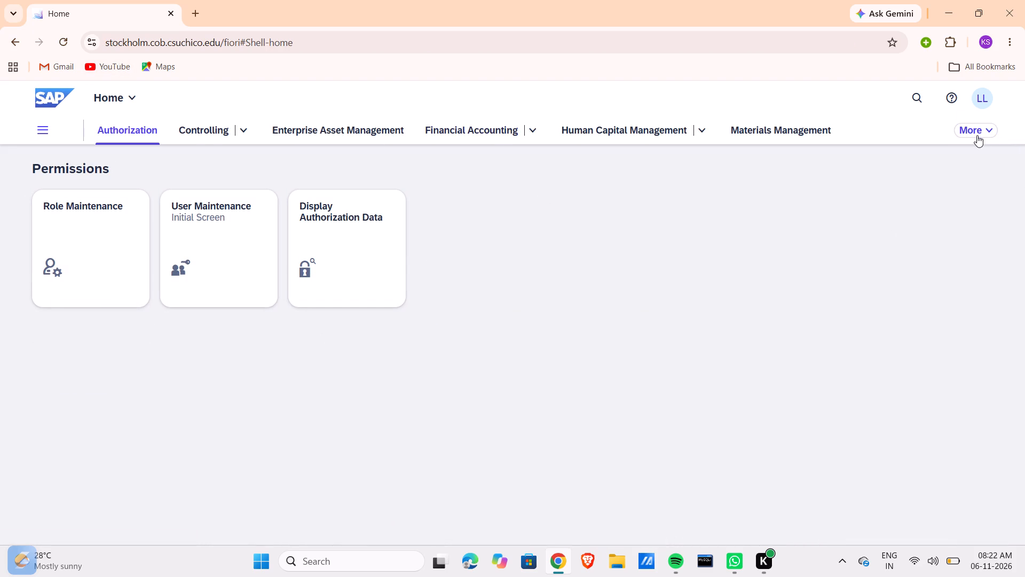
left_click(889, 261)
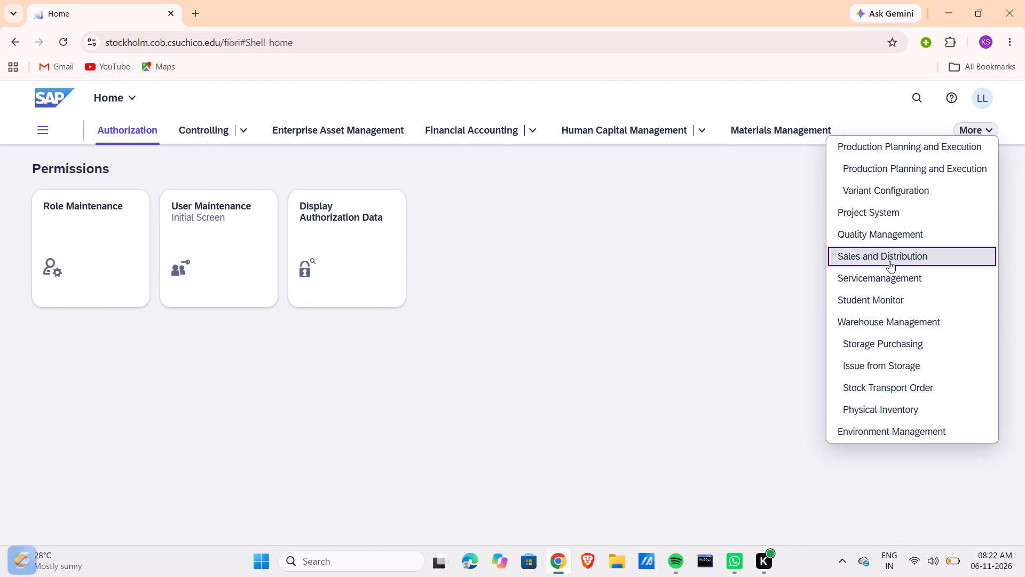
double_click(44, 217)
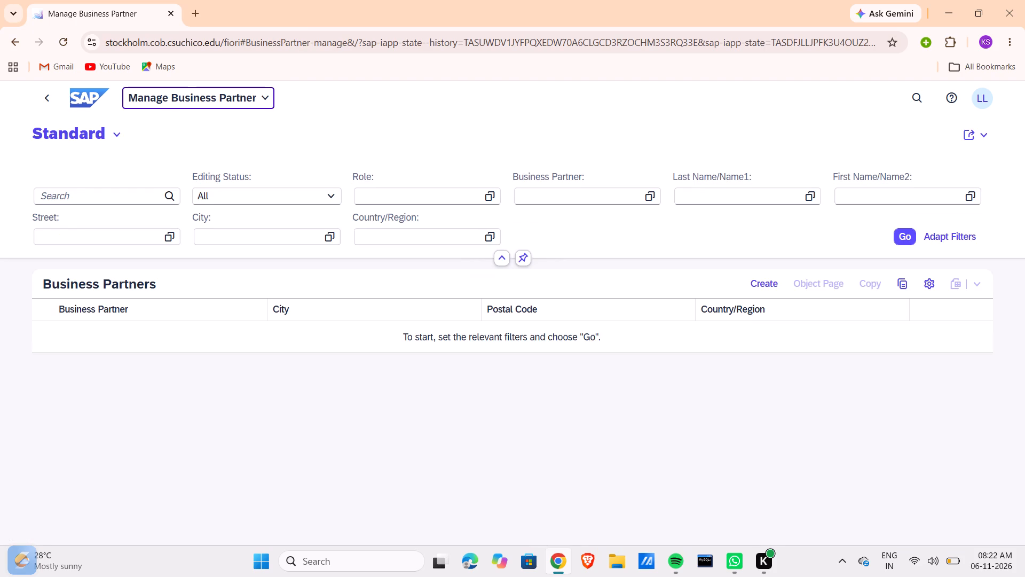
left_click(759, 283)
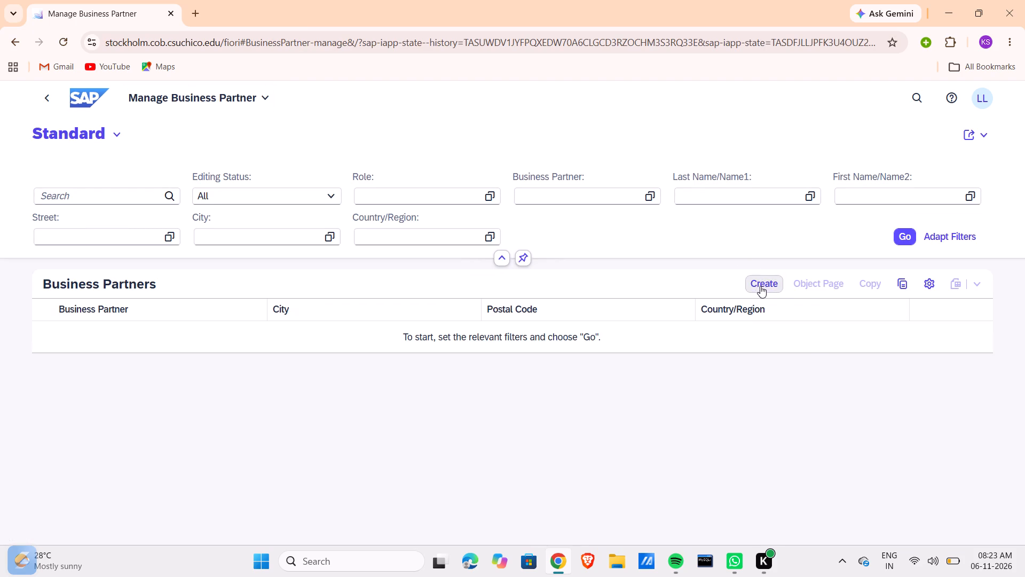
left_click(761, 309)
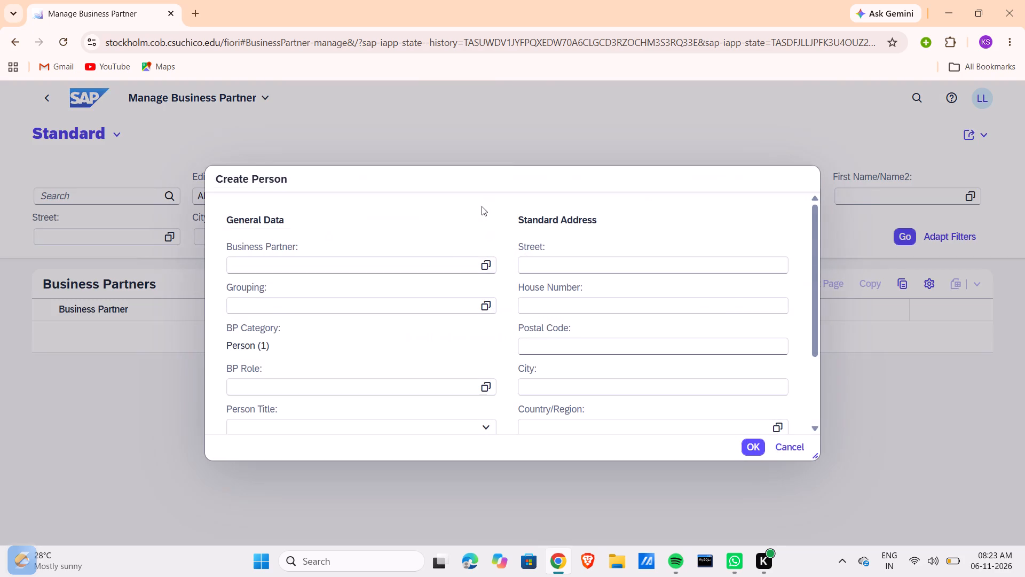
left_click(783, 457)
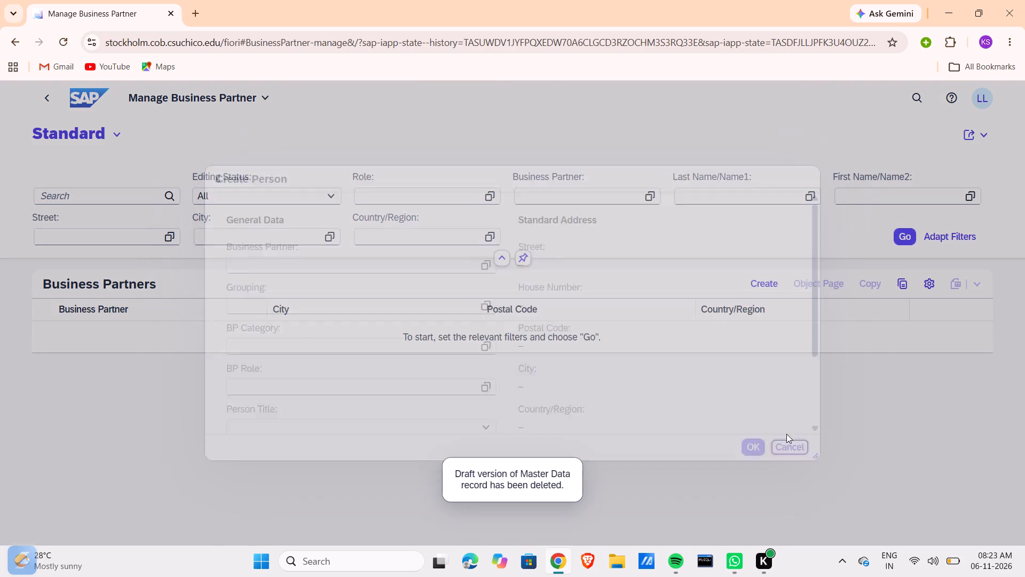
Start a new organization business partner and set its BP role to FLCU00 (FI Customer).
left_click(766, 282)
left_click(766, 341)
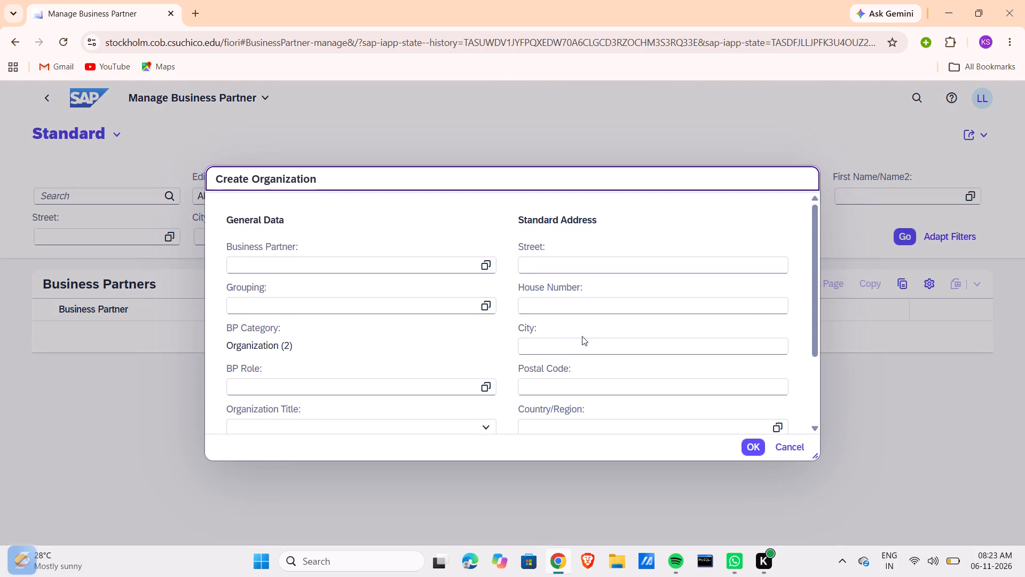
left_click(483, 381)
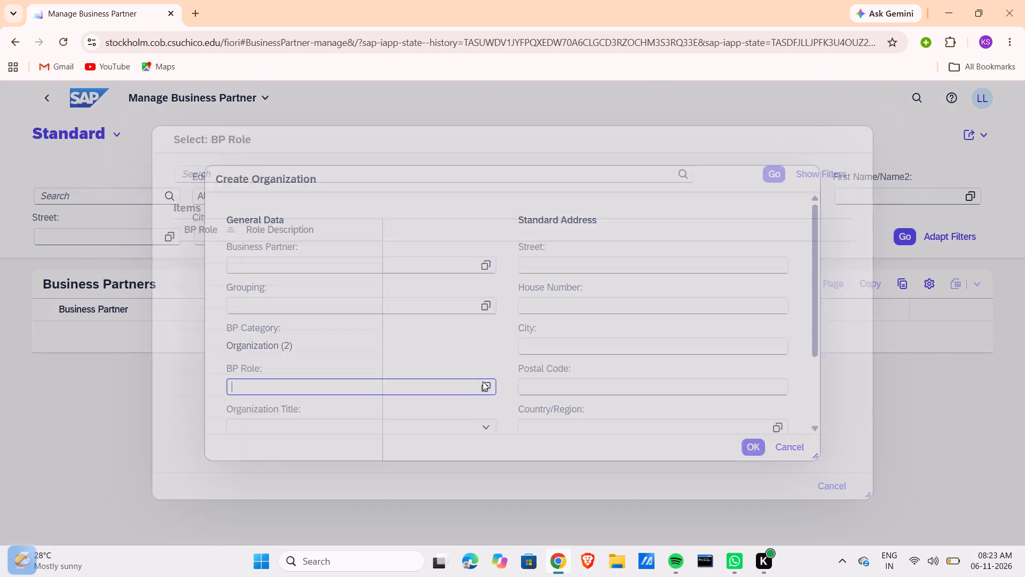
type("FLCU00")
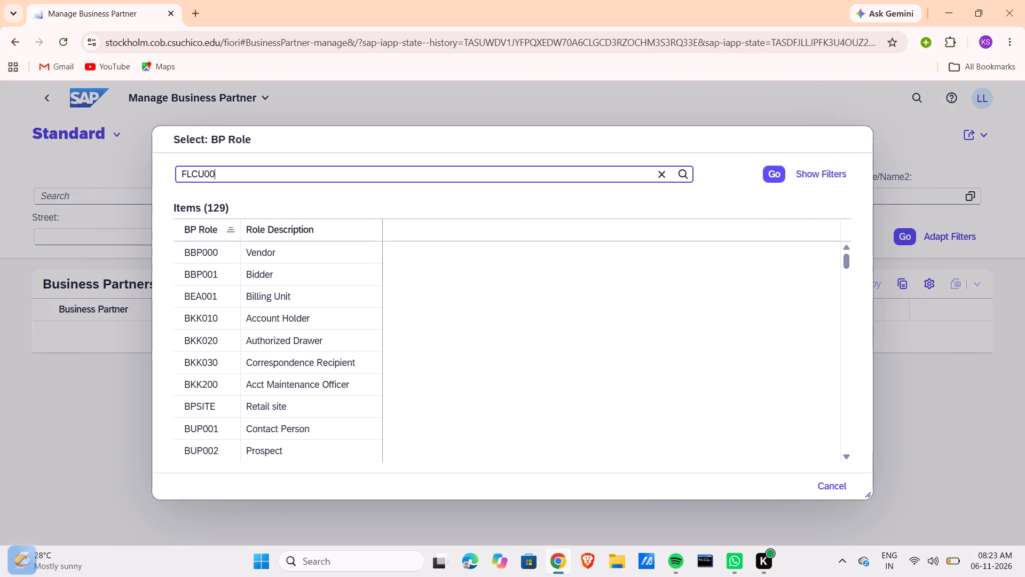
key("Return")
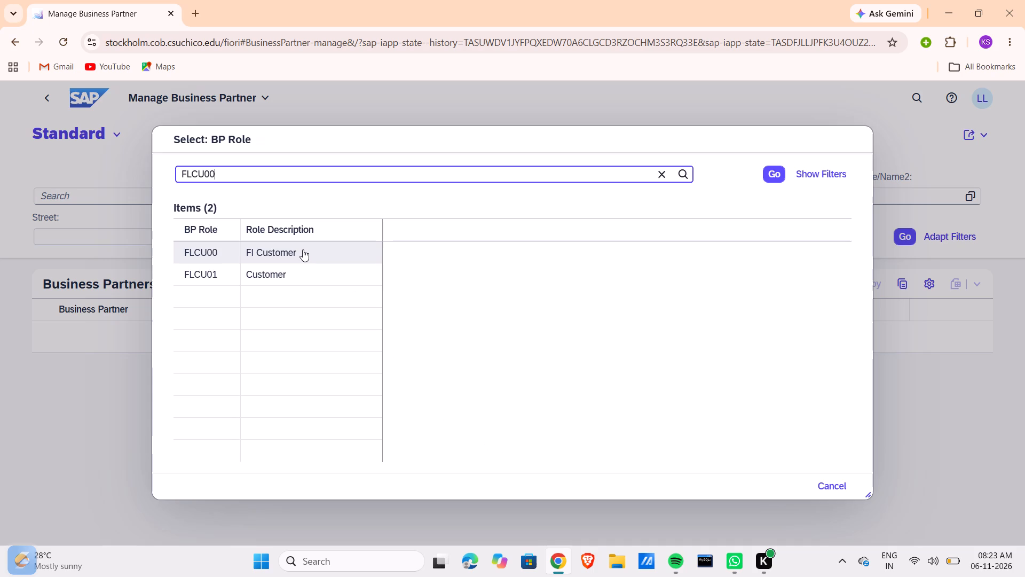
left_click(303, 249)
Set the organization title to Company (0003) and Name 1 to The Bike Zone 126.
scroll(356, 373, "down", 1)
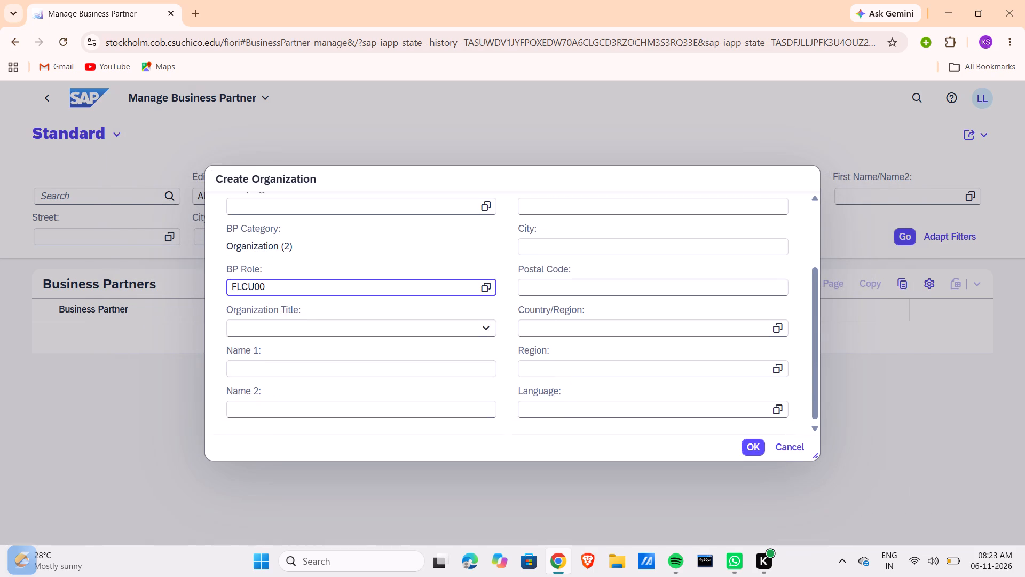
scroll(356, 373, "down", 1)
left_click(489, 325)
left_click(379, 343)
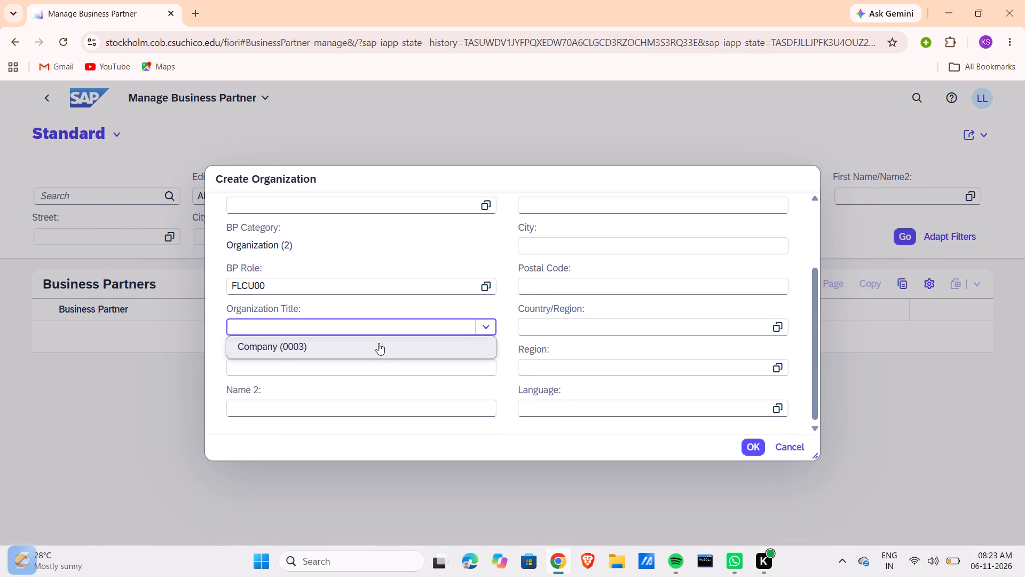
left_click(308, 365)
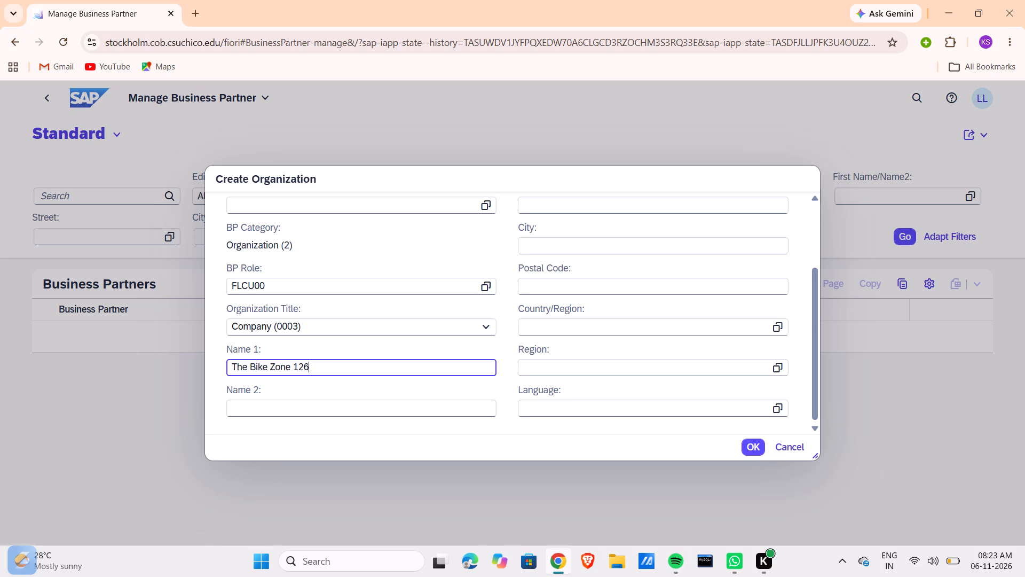
Fill in the street of the organization's standard address and set the city to Orlando.
scroll(531, 293, "up", 2)
left_click(582, 273)
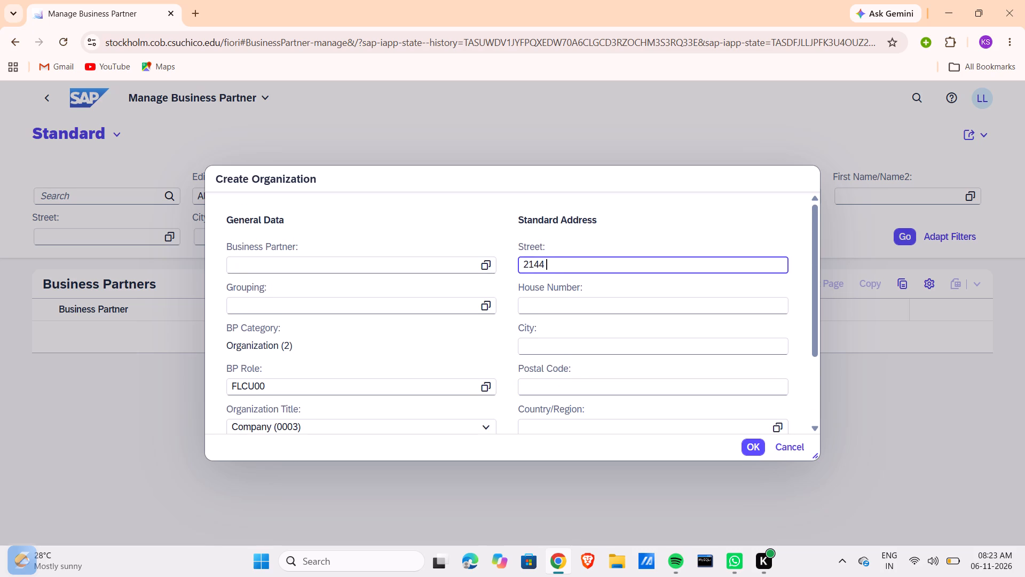
type("range")
key("space")
type("ve")
left_click(551, 348)
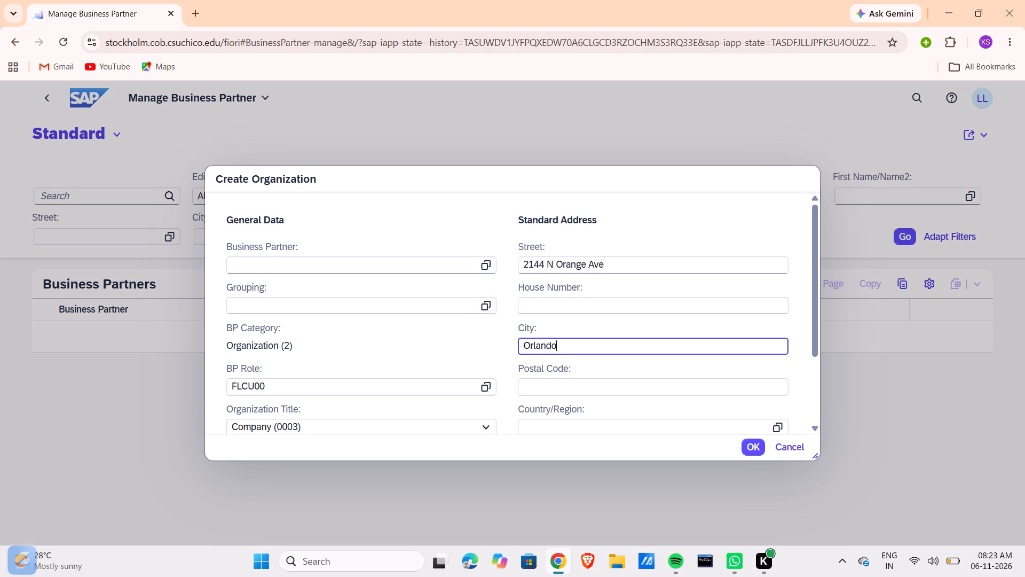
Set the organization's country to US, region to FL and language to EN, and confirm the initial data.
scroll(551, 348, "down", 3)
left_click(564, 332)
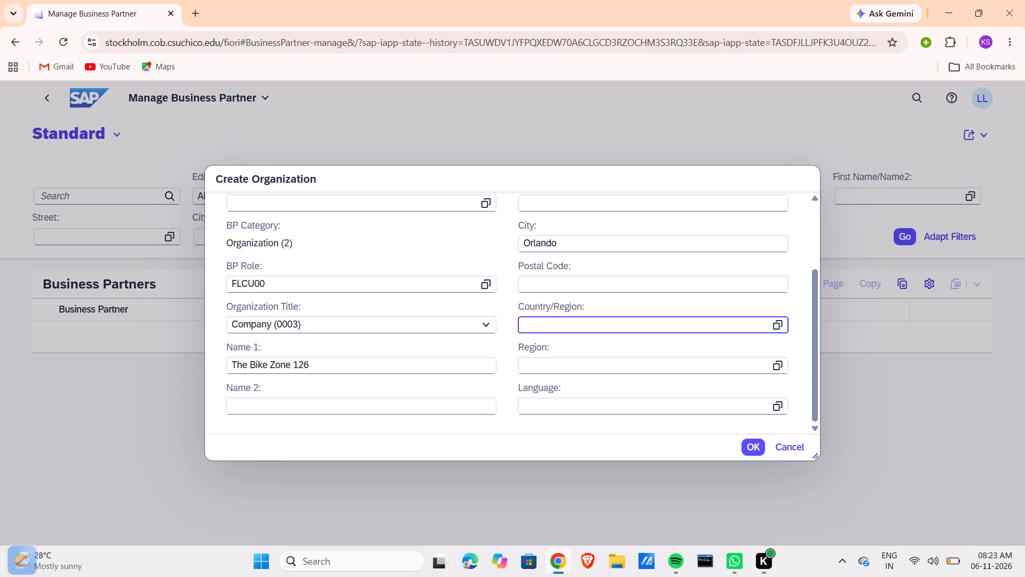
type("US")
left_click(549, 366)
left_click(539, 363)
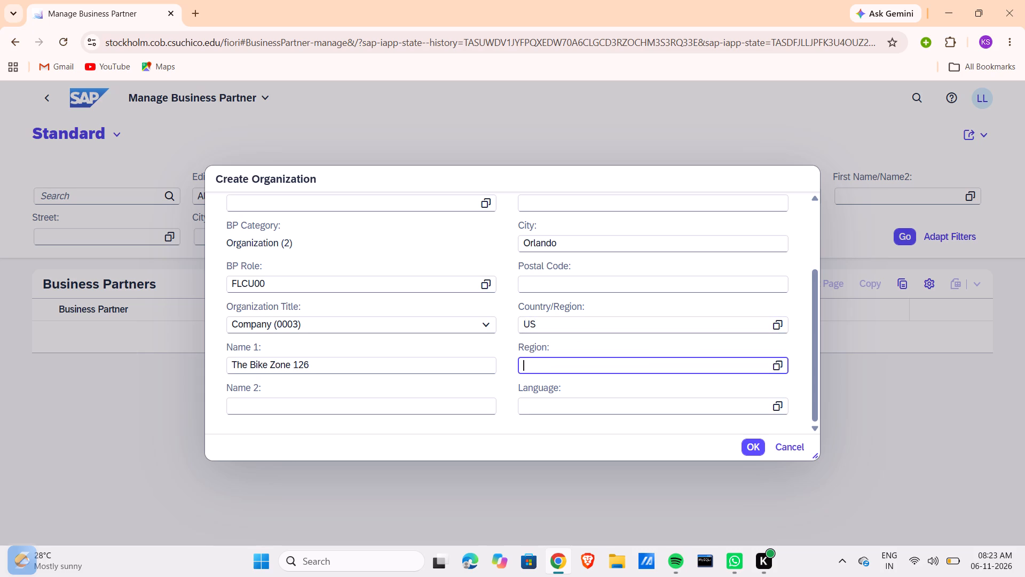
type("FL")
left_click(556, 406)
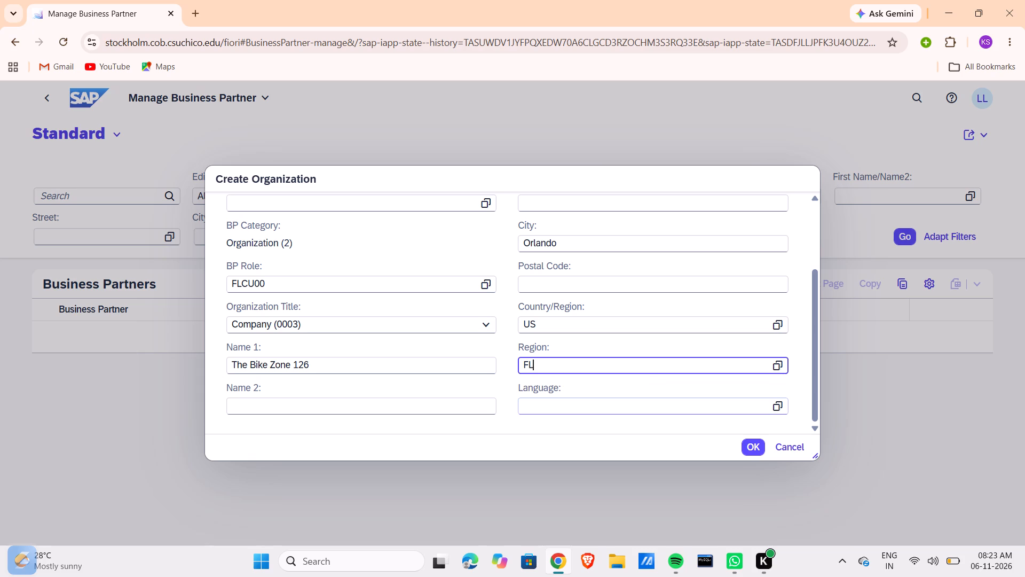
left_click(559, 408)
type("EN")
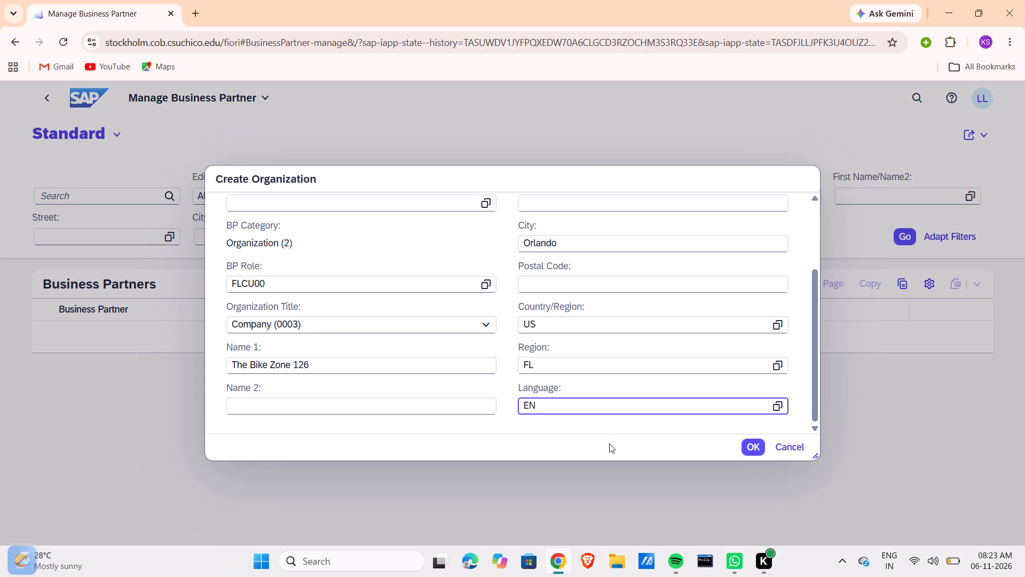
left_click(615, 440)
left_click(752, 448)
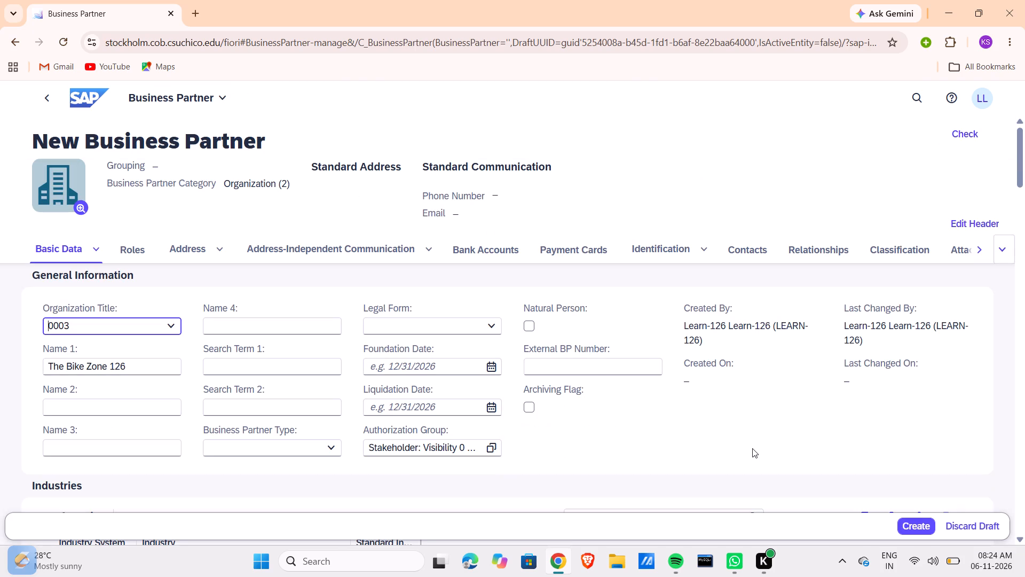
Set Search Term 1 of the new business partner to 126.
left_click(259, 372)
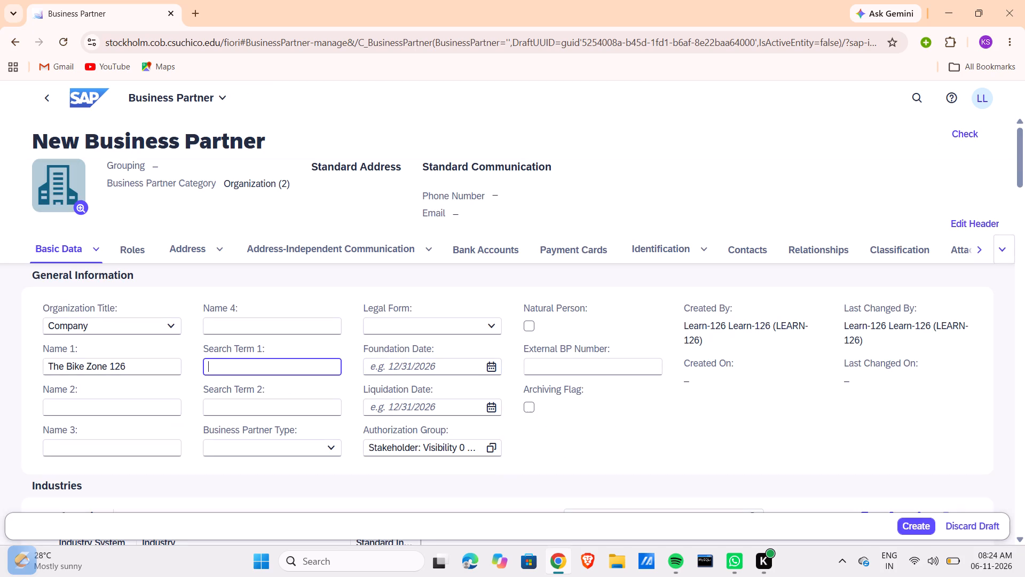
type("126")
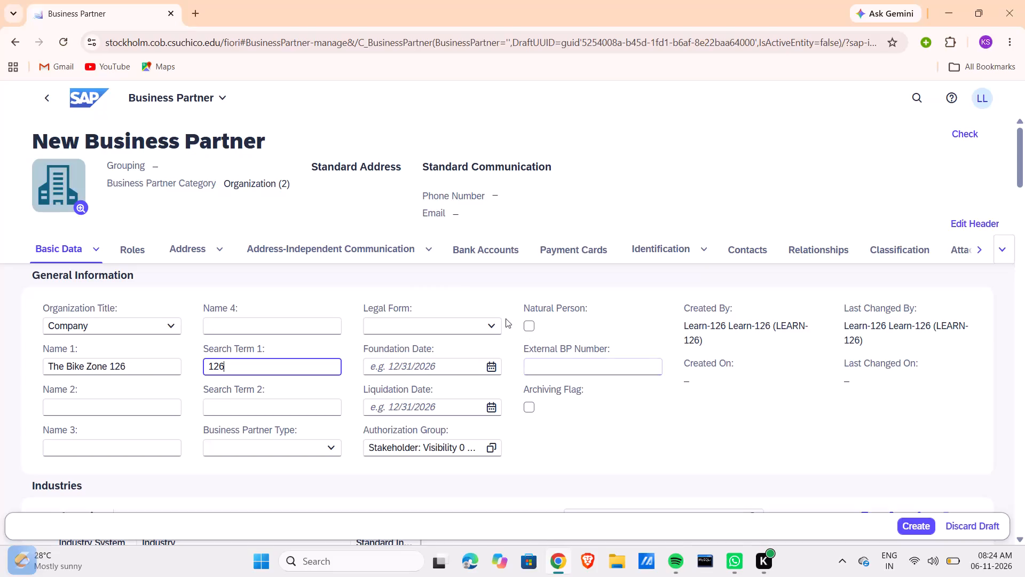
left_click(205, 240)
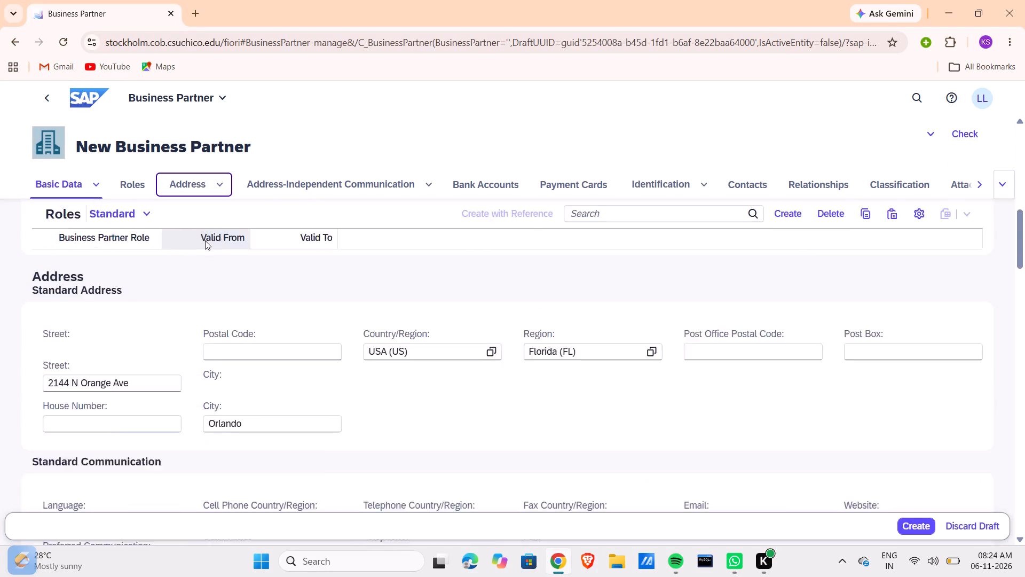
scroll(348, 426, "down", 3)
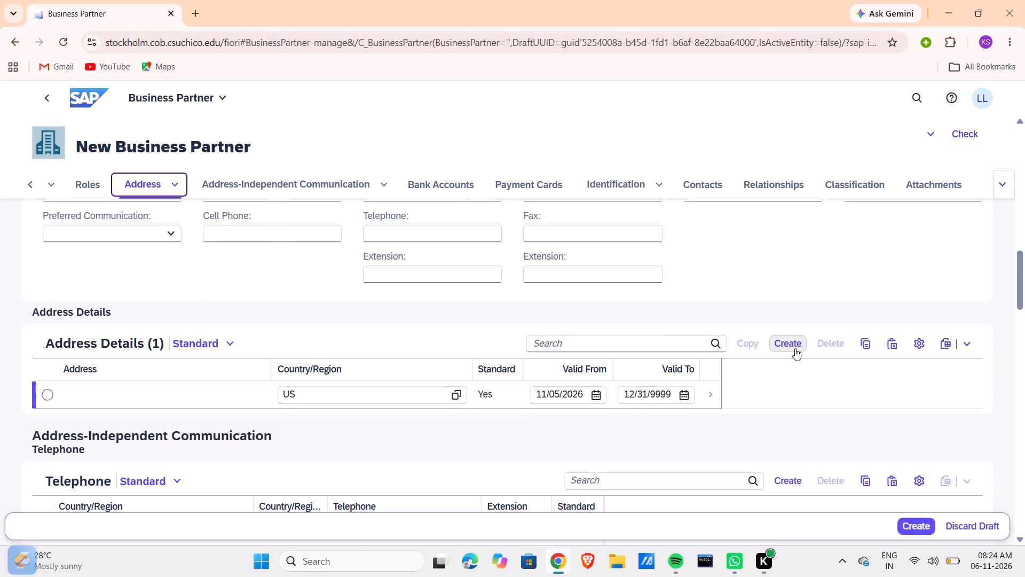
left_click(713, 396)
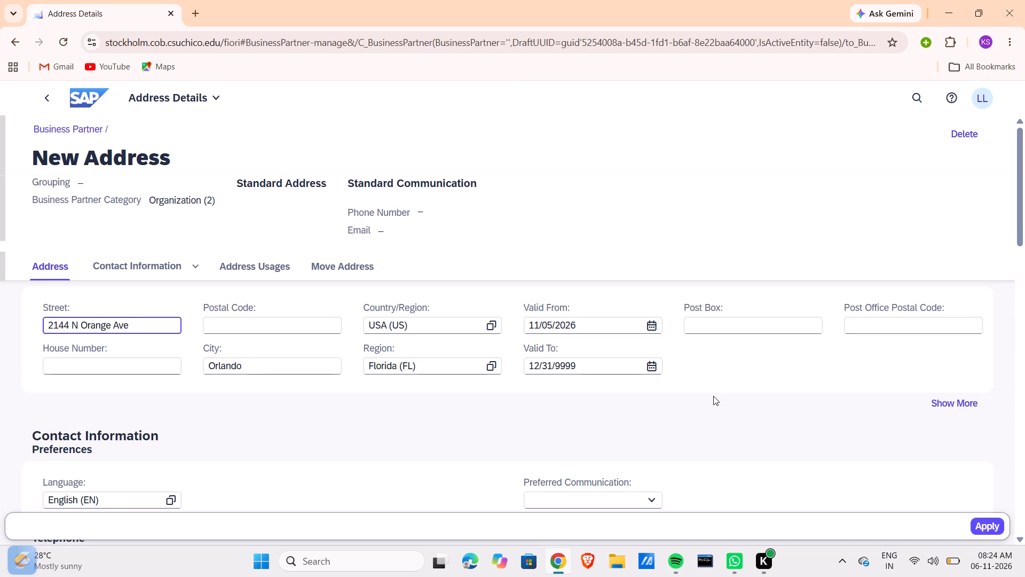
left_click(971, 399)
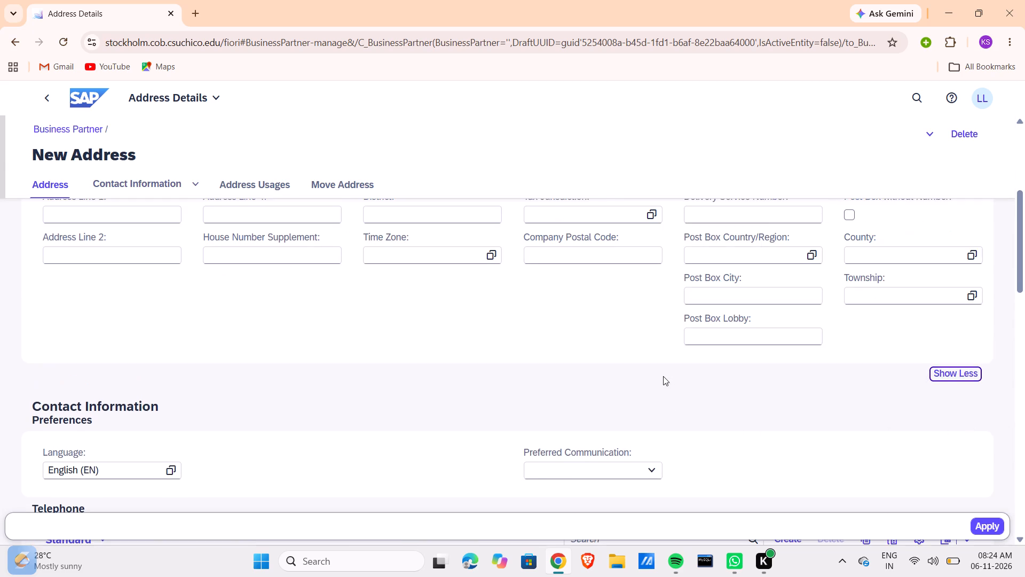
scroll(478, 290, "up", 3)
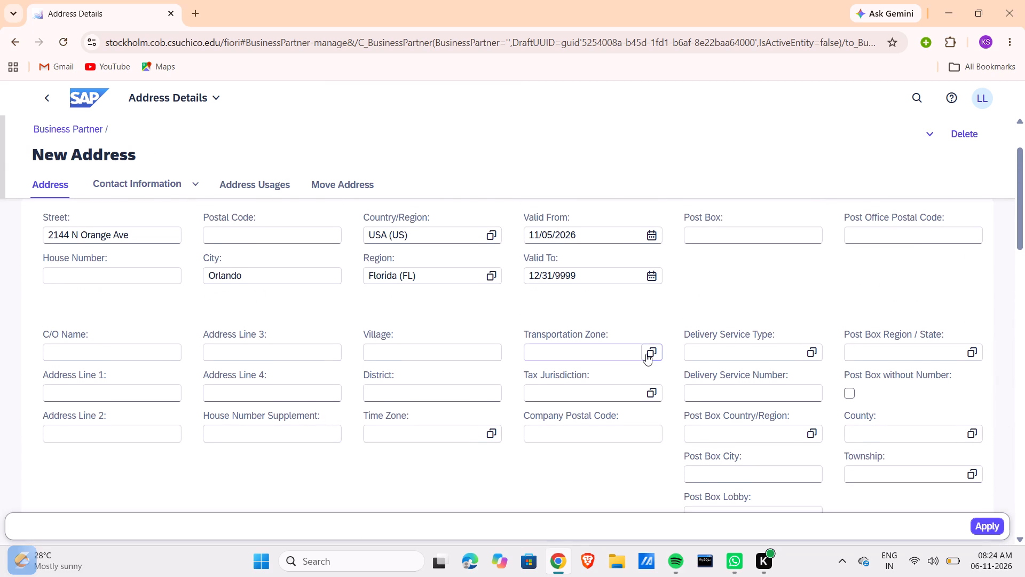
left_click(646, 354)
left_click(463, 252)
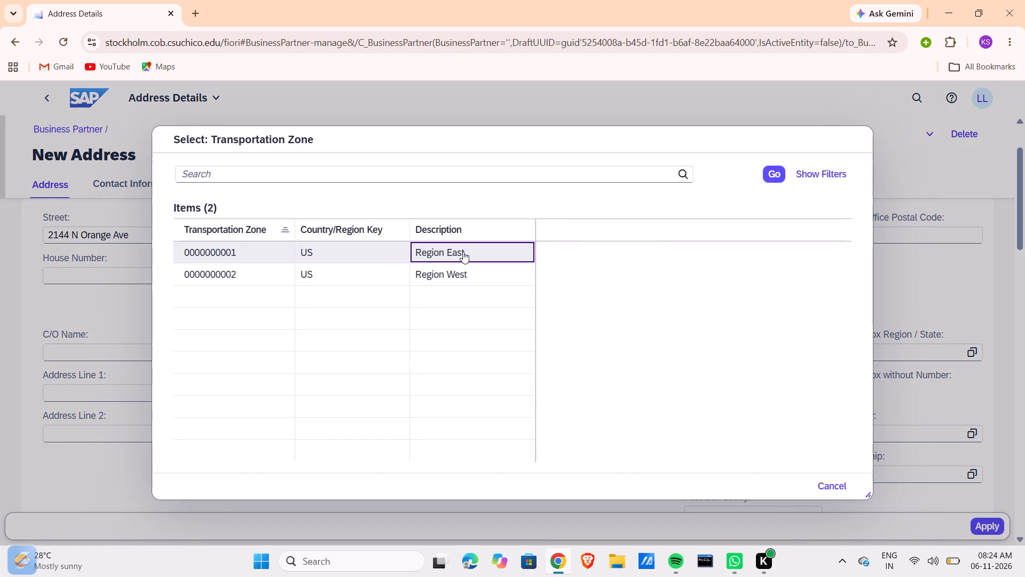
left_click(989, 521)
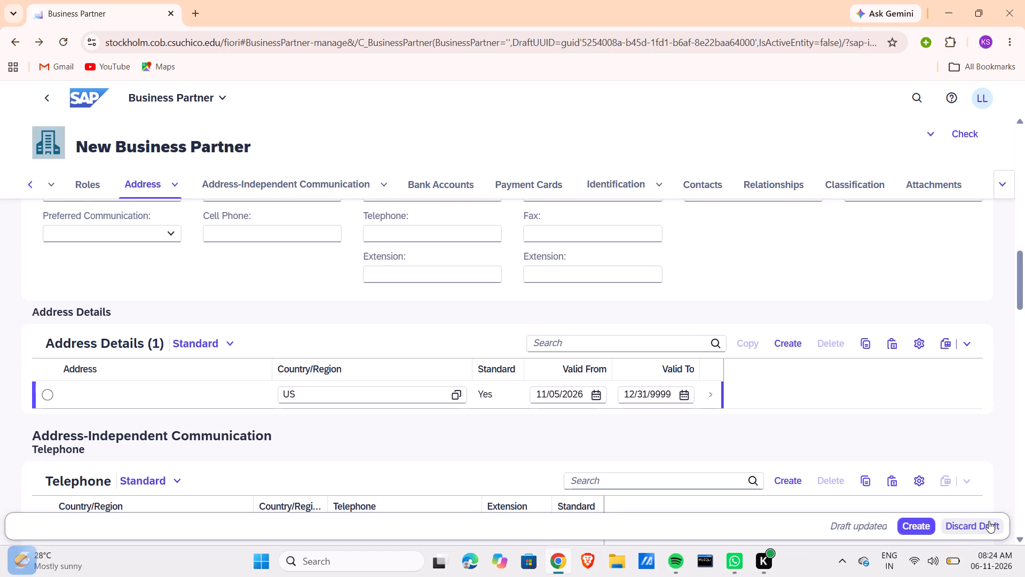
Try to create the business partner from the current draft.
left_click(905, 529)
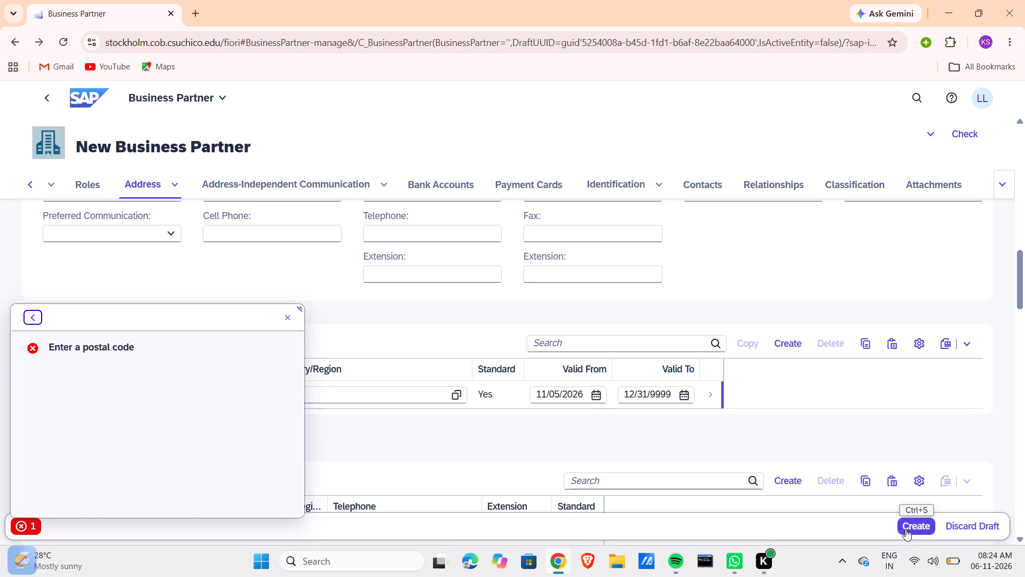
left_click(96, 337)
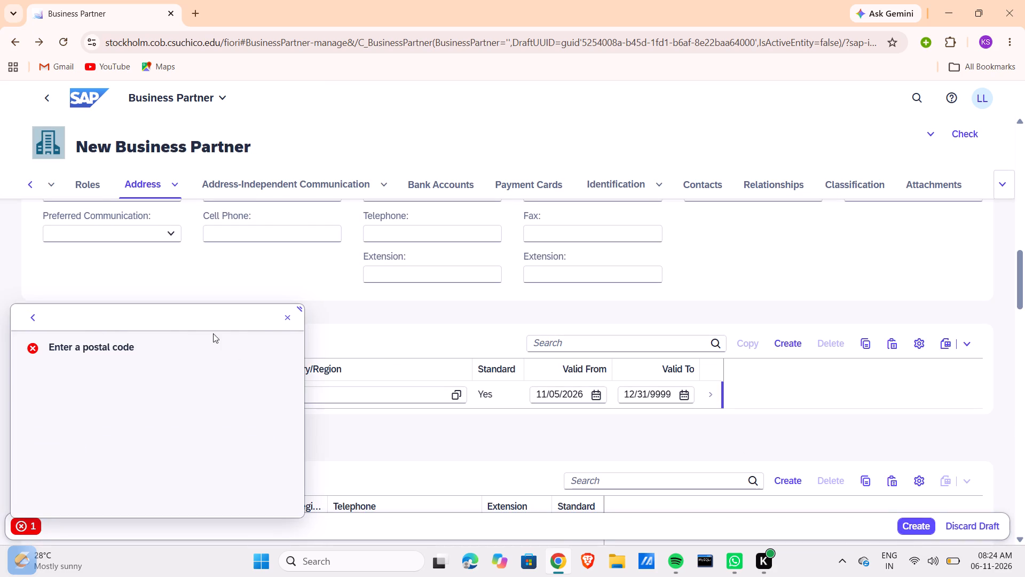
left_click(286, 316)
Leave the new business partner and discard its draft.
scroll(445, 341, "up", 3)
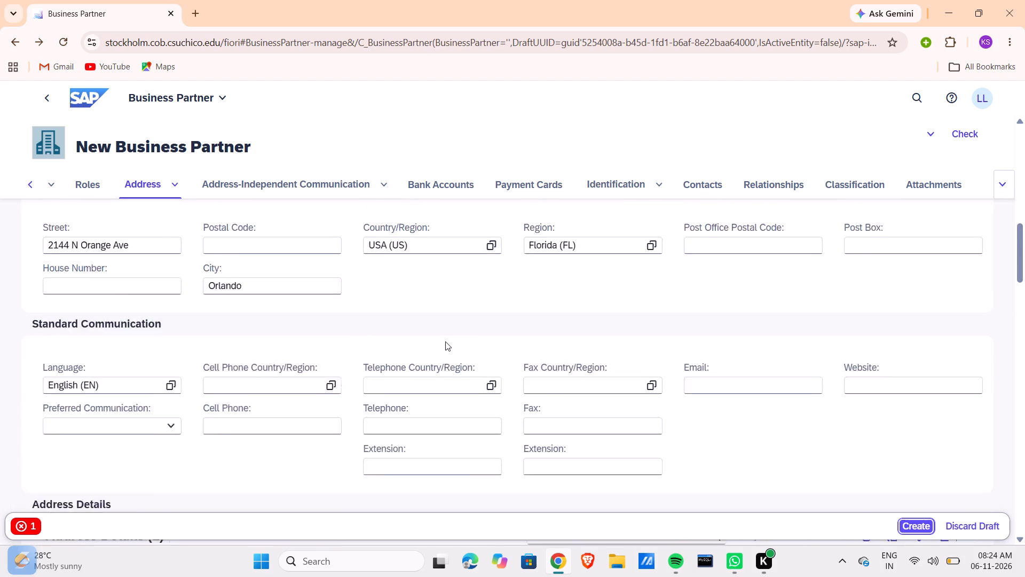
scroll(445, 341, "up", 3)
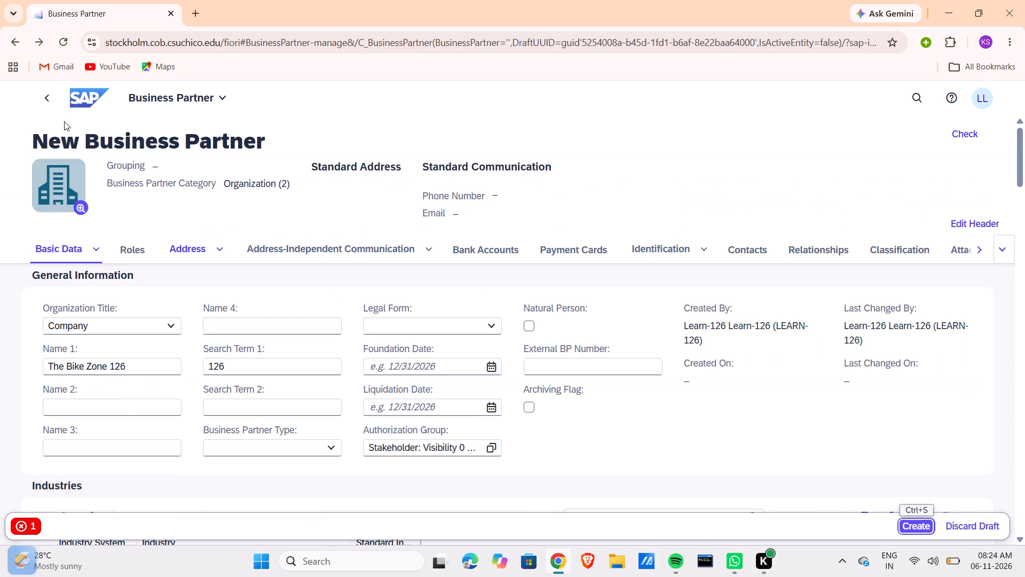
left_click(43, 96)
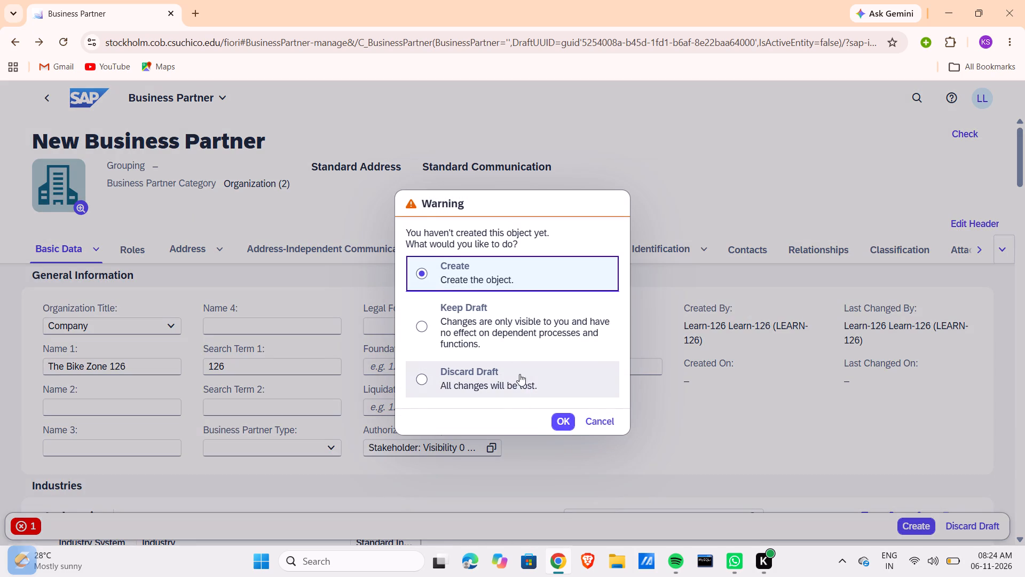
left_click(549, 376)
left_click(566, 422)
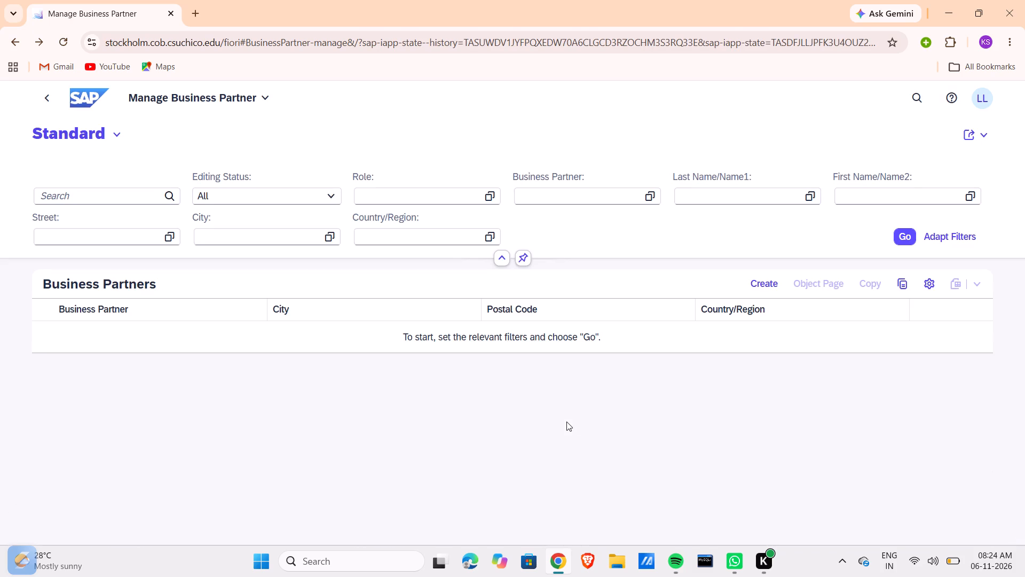
Start a new organization business partner and set its BP role to FLCU00 (FI Customer).
left_click(752, 282)
left_click(750, 324)
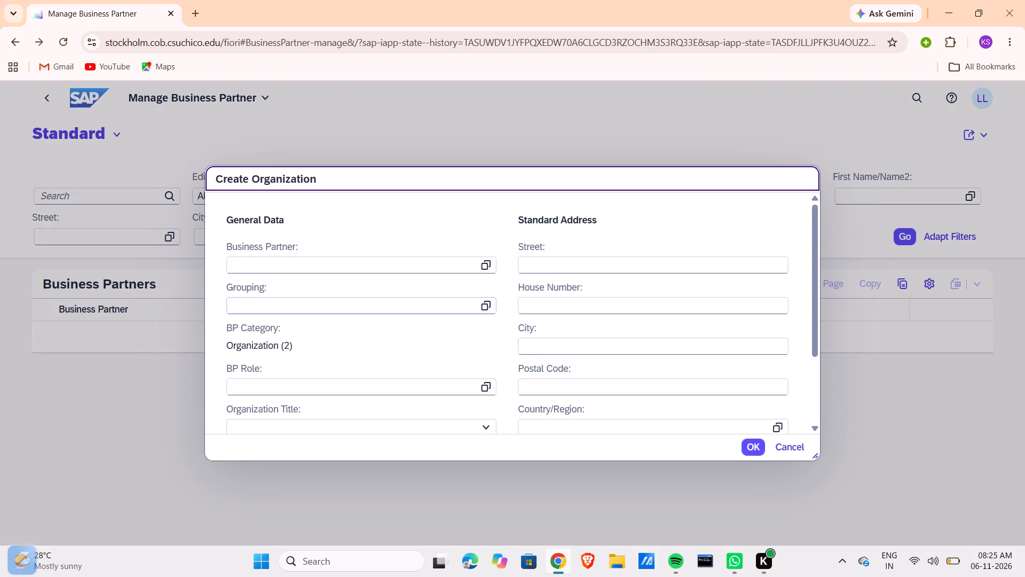
scroll(368, 314, "down", 1)
left_click(495, 324)
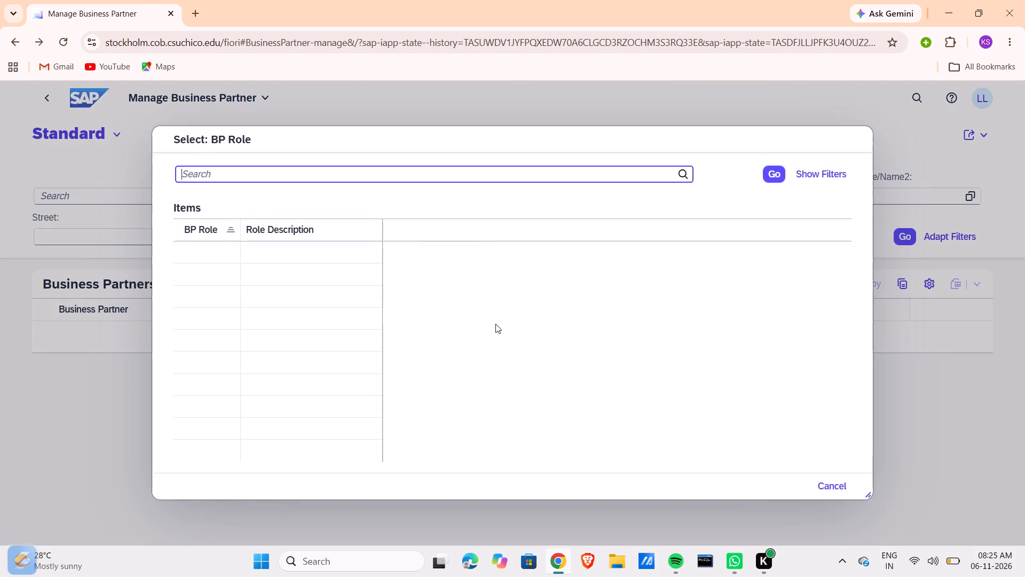
type("FLCU00")
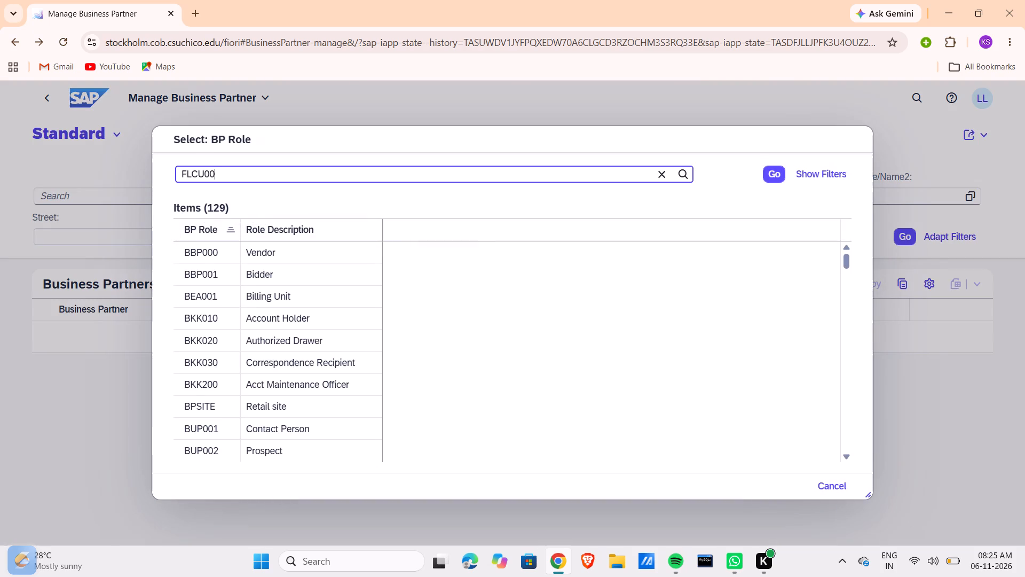
key("Return")
left_click(299, 252)
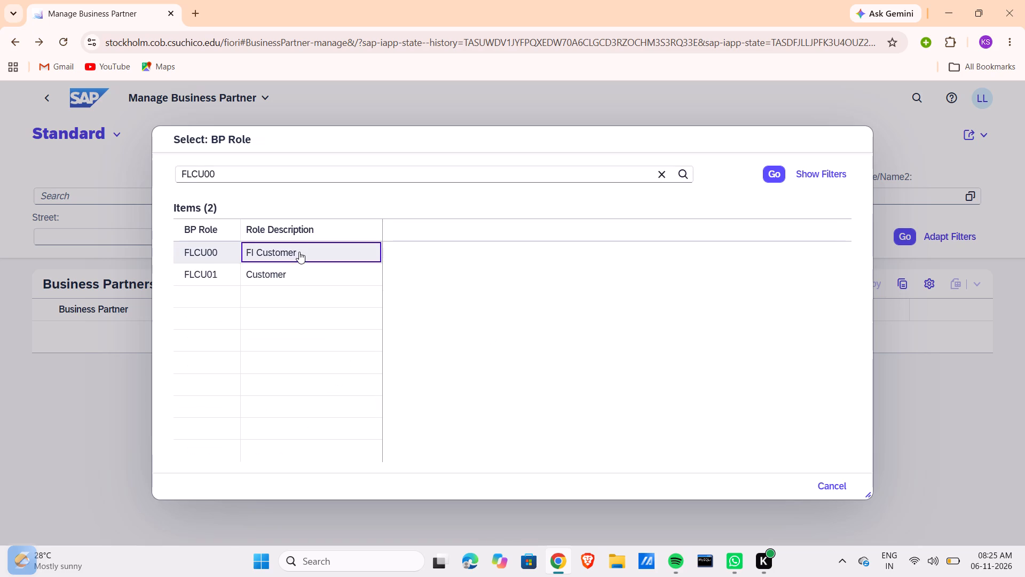
Set the organization title to Company (0003) and Name 1 to The Bike Zone 126.
left_click(314, 369)
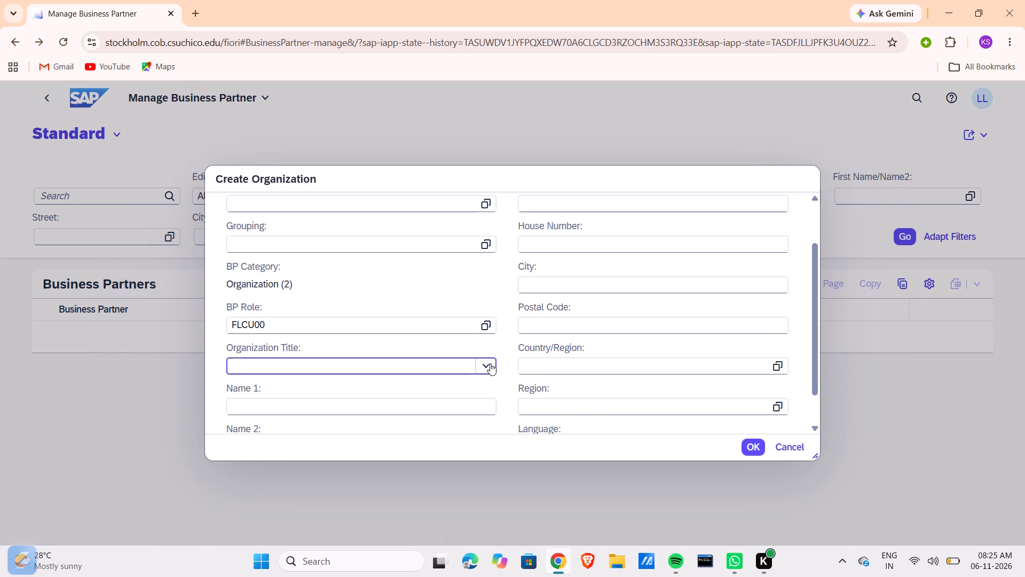
left_click(490, 363)
left_click(401, 387)
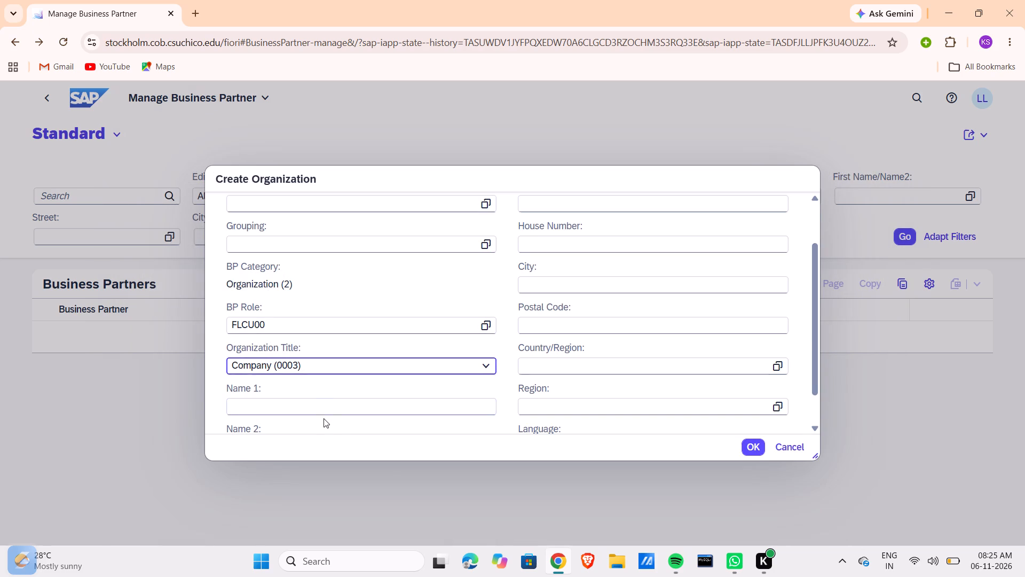
left_click(318, 414)
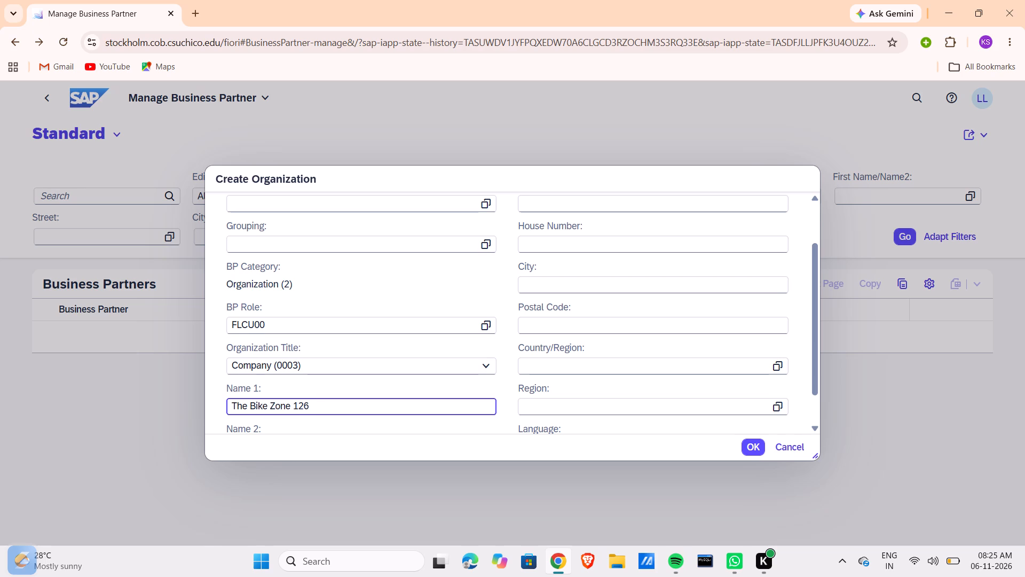
Fill in the street of the organization's standard address, and set the city to Orlando and the postal code to 32804.
scroll(459, 387, "down", 2)
scroll(551, 357, "up", 4)
left_click(538, 268)
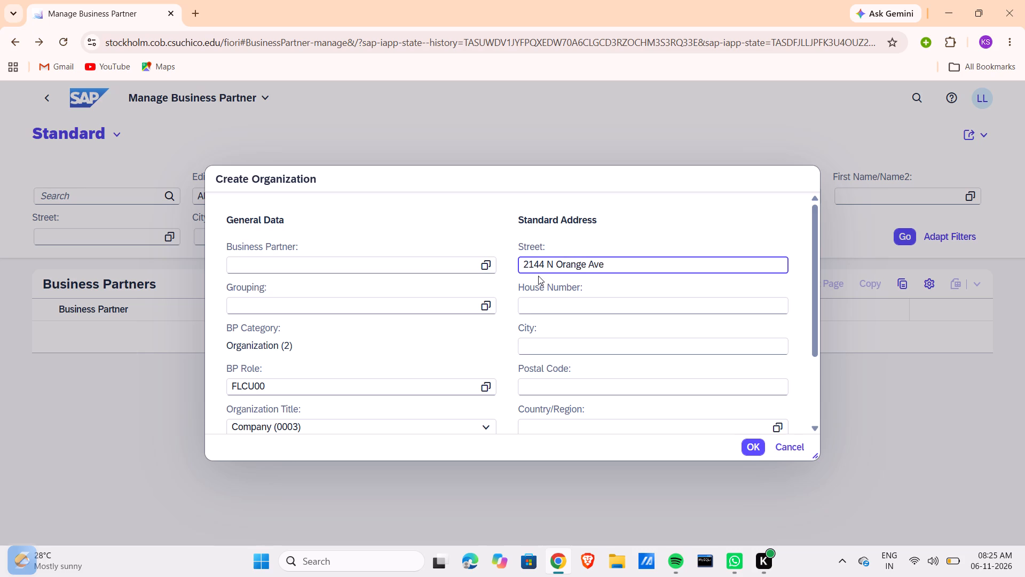
left_click(537, 342)
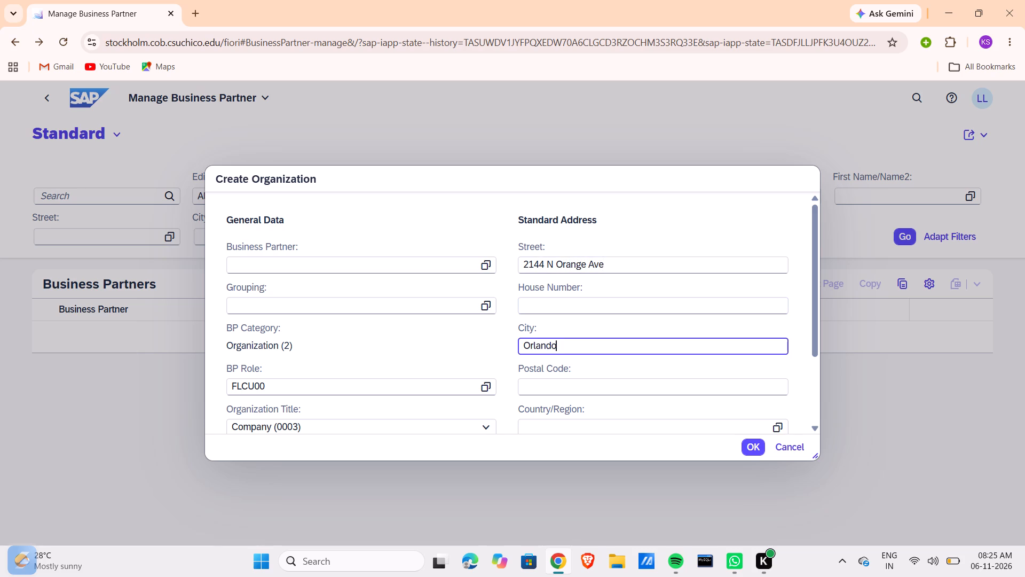
left_click(547, 379)
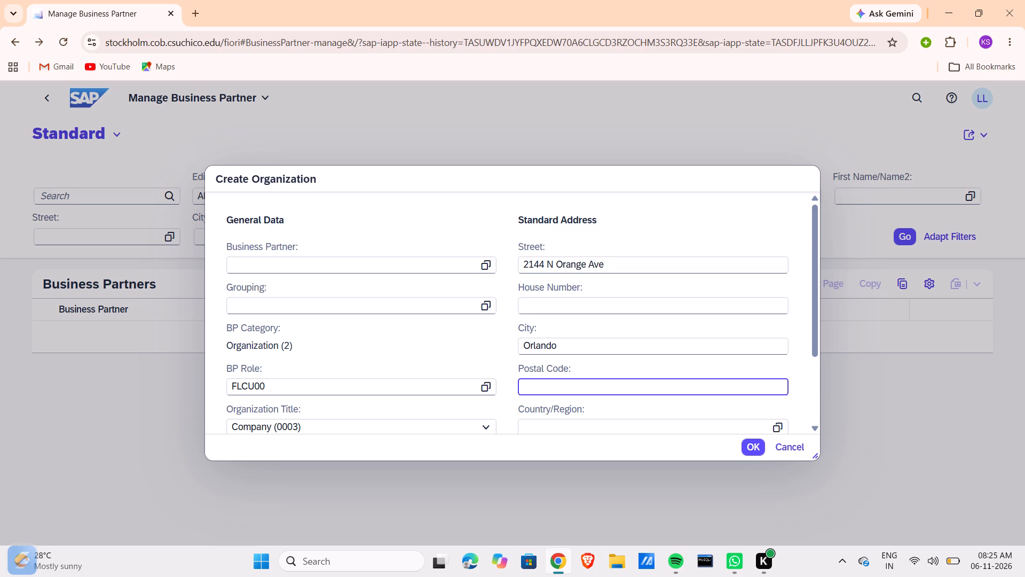
type("328")
type("04")
scroll(608, 358, "down", 1)
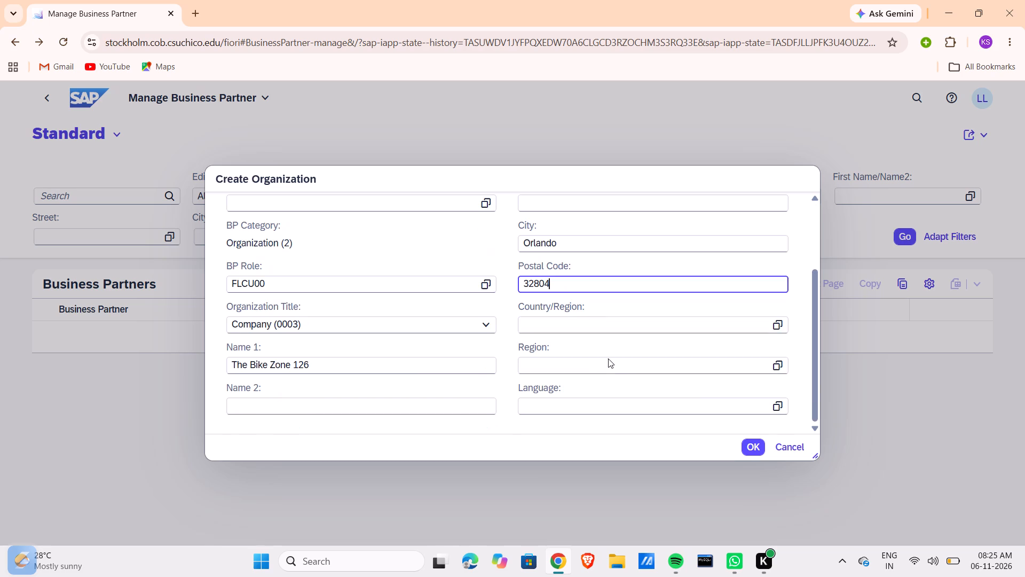
Set the organization's country to US, region to FL and language to EN, and confirm the initial organization data.
scroll(608, 358, "down", 1)
left_click(579, 325)
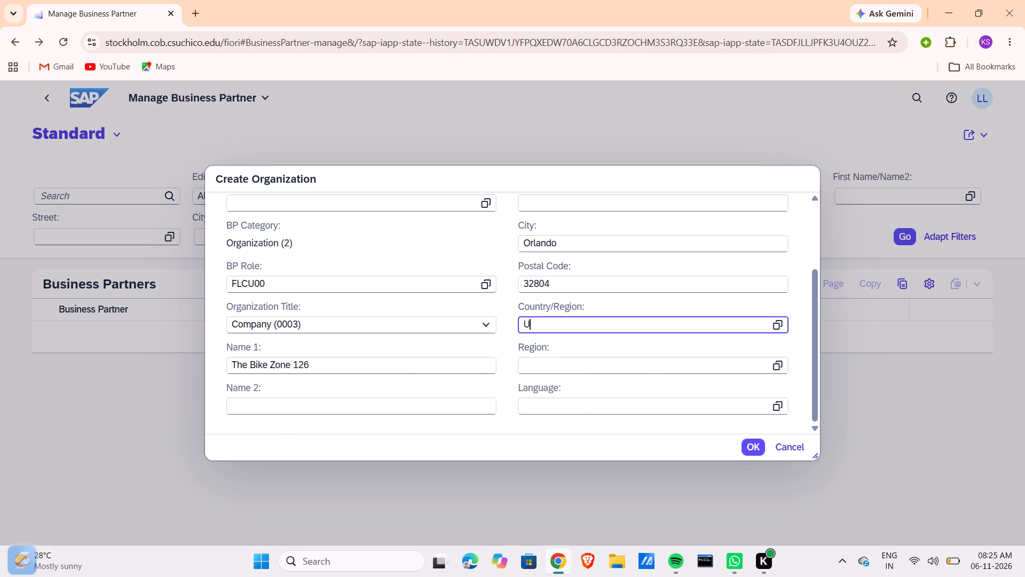
left_click(563, 363)
left_click(544, 363)
type("FL")
left_click(559, 405)
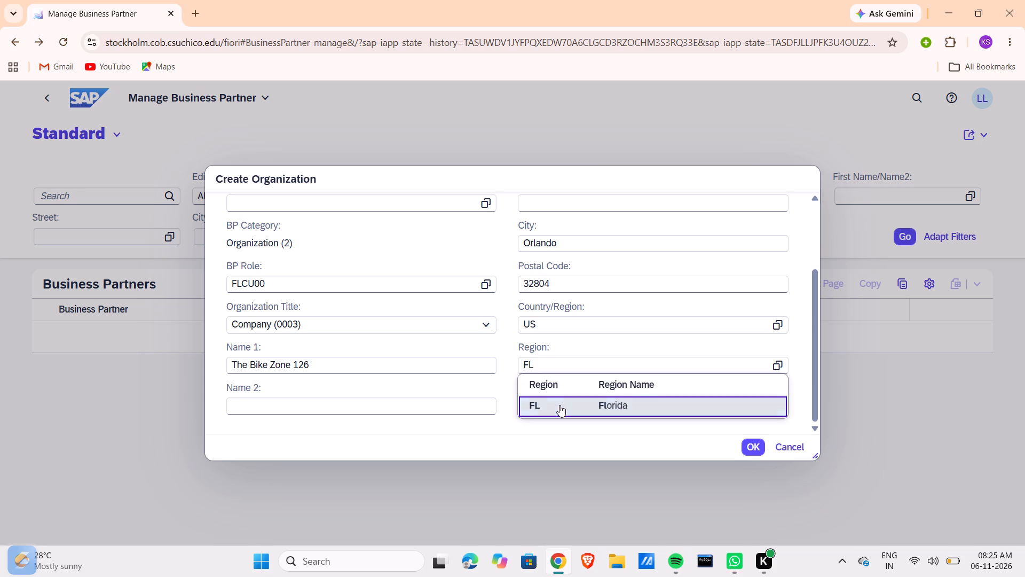
left_click(549, 405)
type("EN")
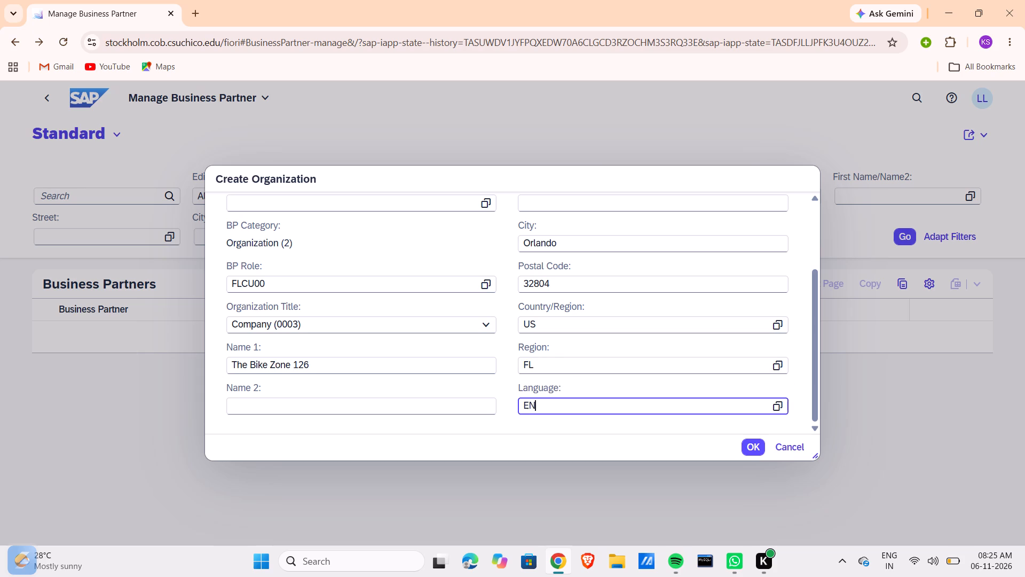
left_click(577, 445)
left_click(749, 449)
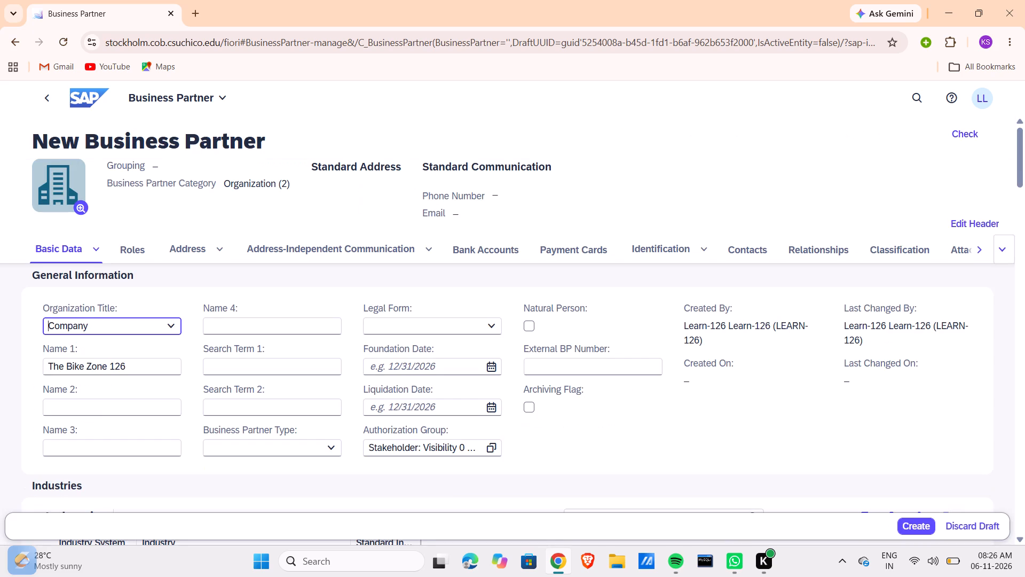
Set Search Term 1 of the new business partner to 126.
left_click(282, 370)
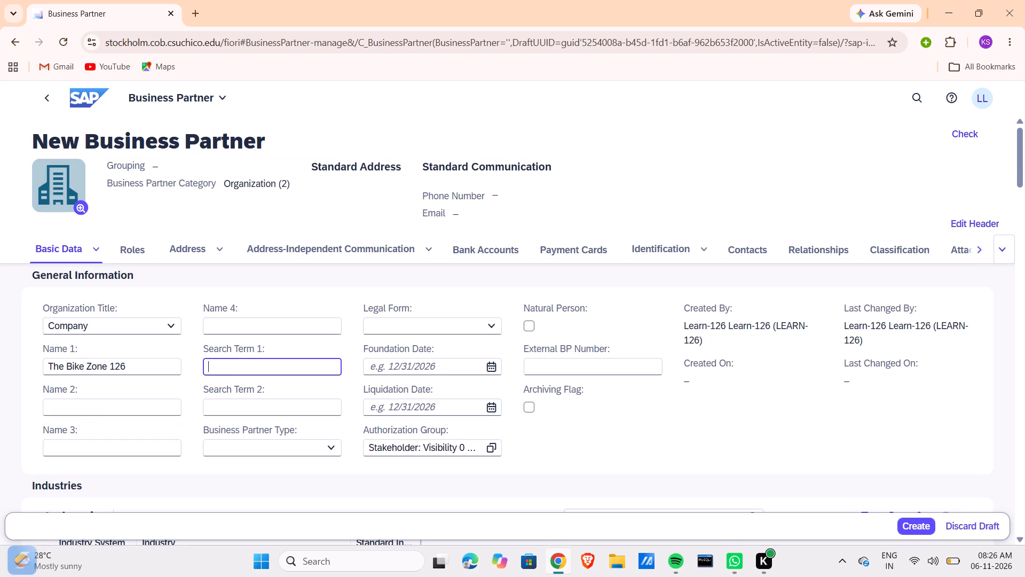
type("126")
left_click(194, 255)
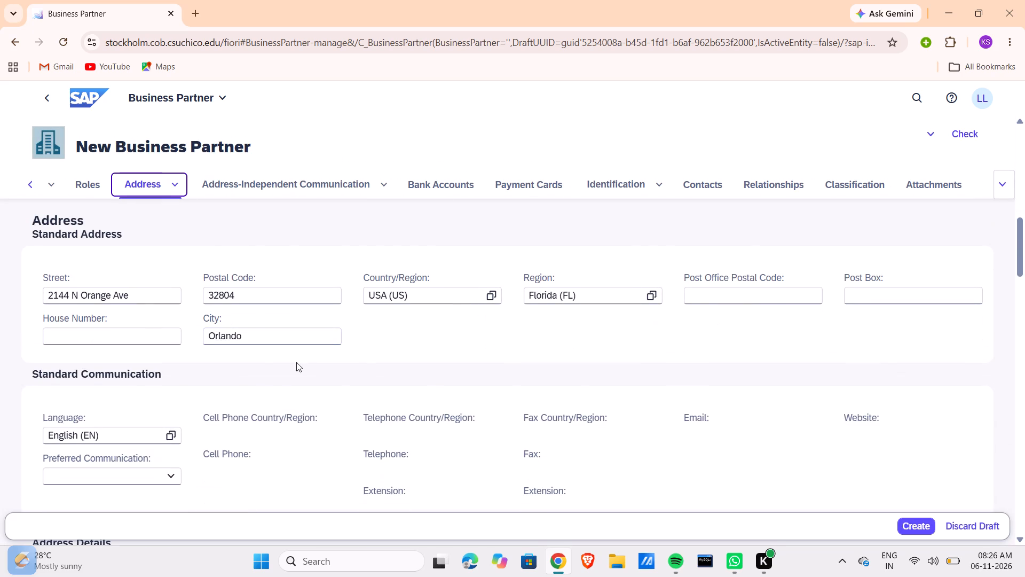
scroll(366, 362, "down", 4)
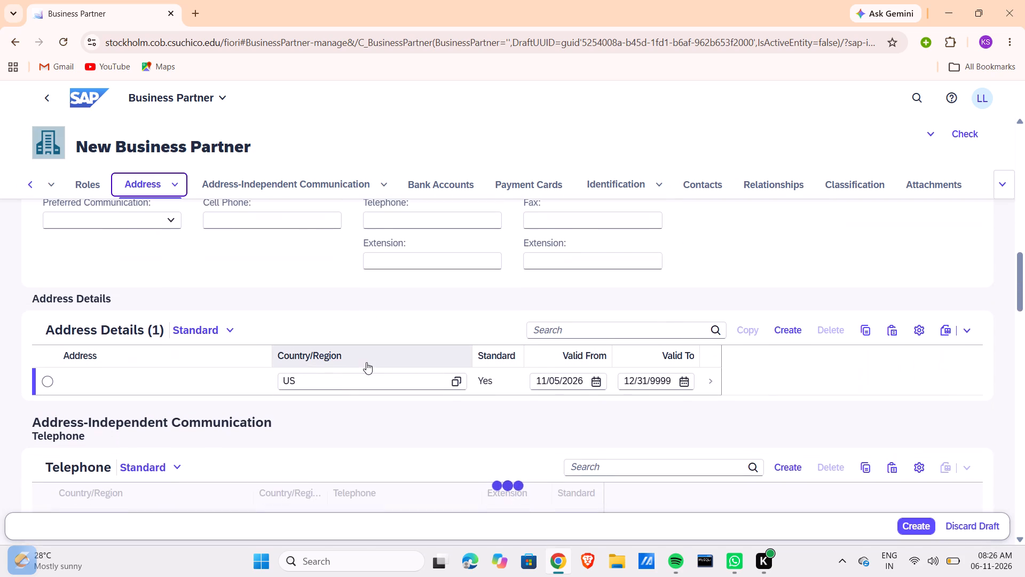
left_click(709, 381)
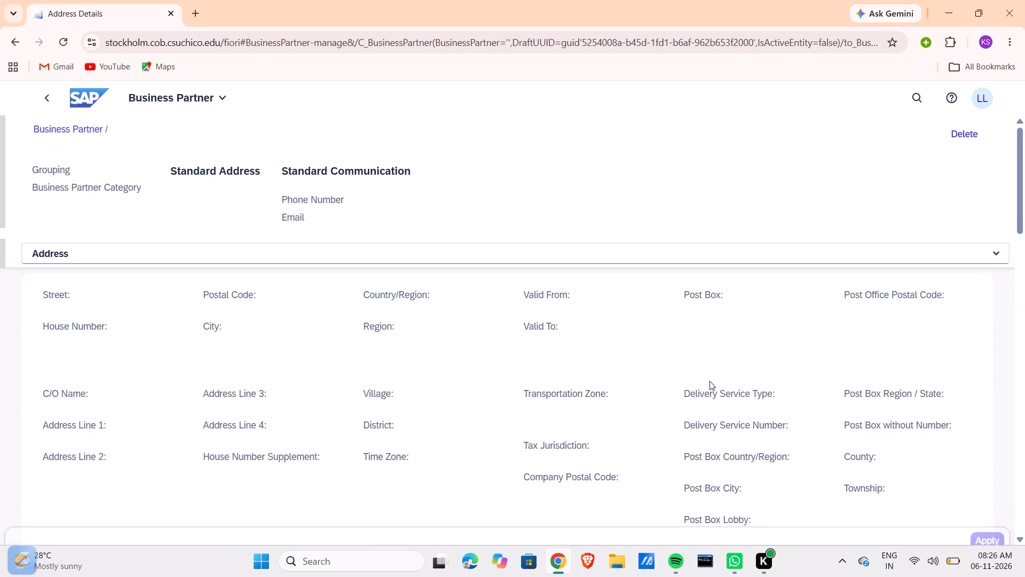
scroll(524, 378, "down", 2)
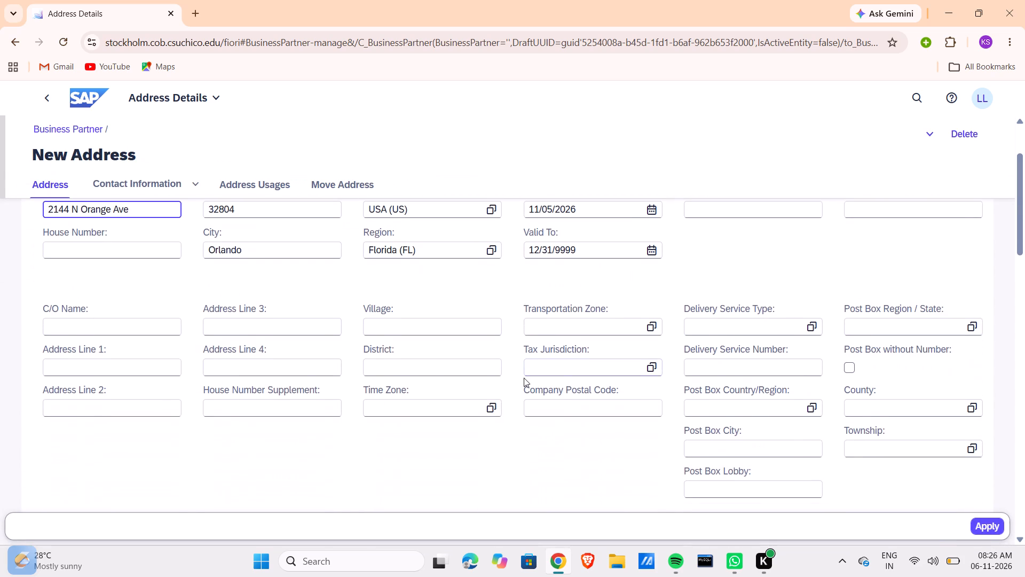
left_click(650, 318)
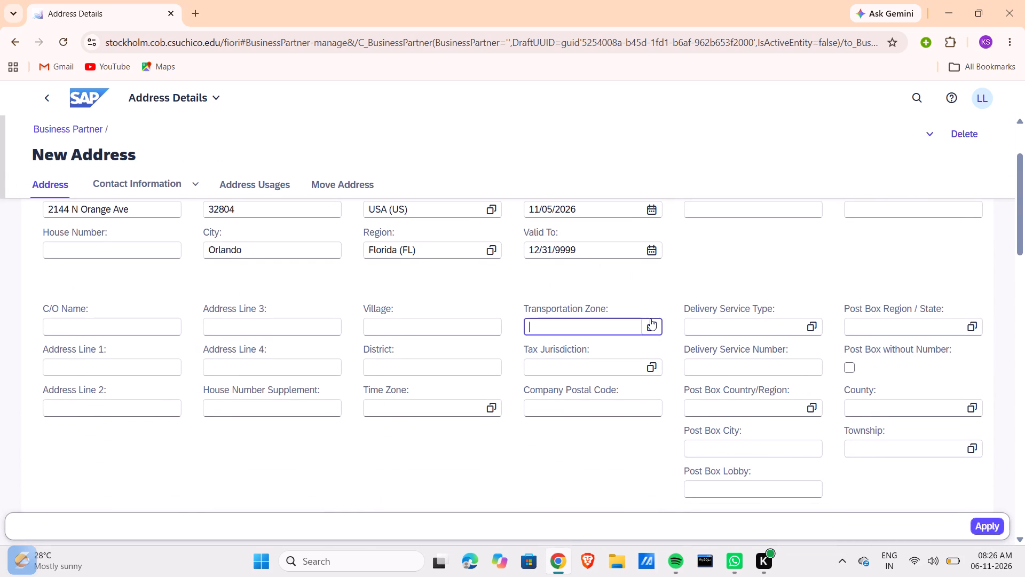
left_click(452, 253)
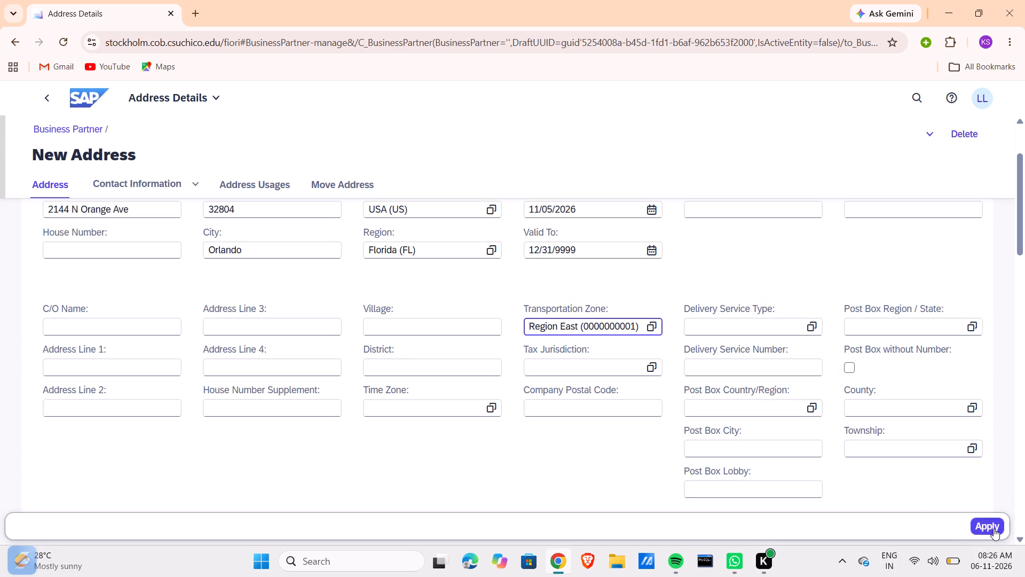
left_click(994, 528)
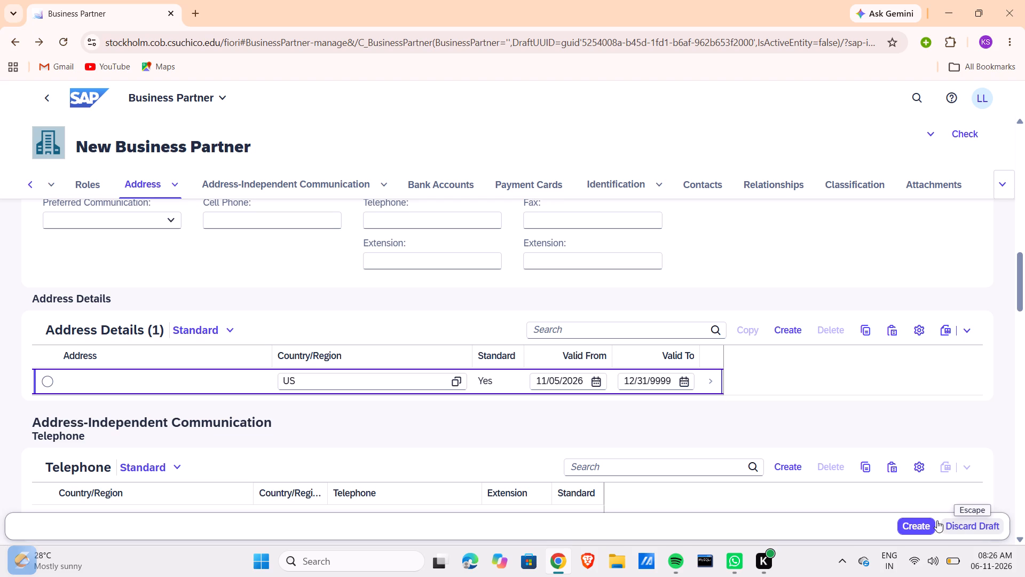
Create the business partner from the completed draft.
left_click(913, 521)
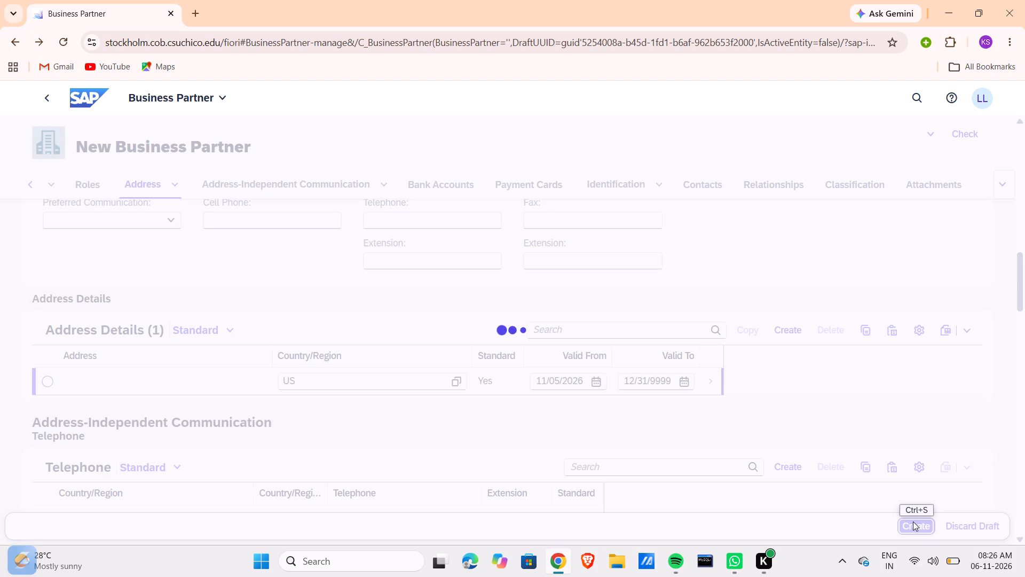
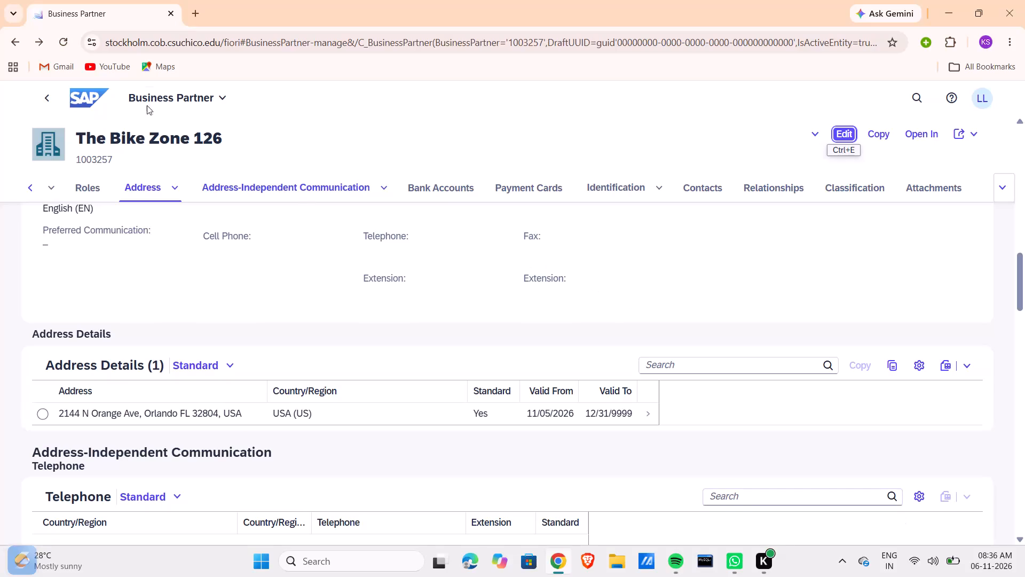
Find The Bike Zone 126 by name in Manage Business Partner Master Data and open partner 1003257 for editing.
left_click(77, 96)
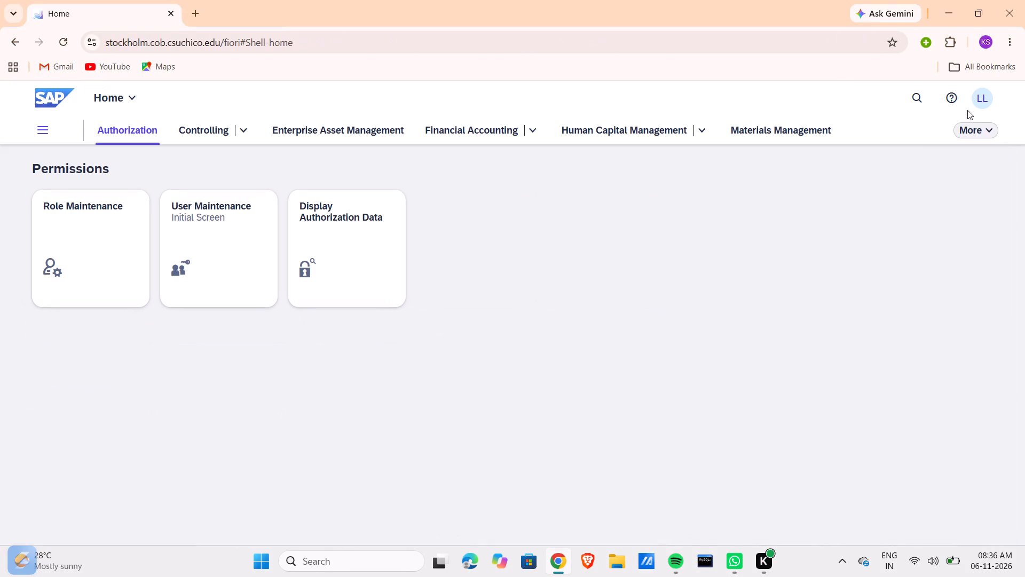
left_click(987, 135)
left_click(898, 248)
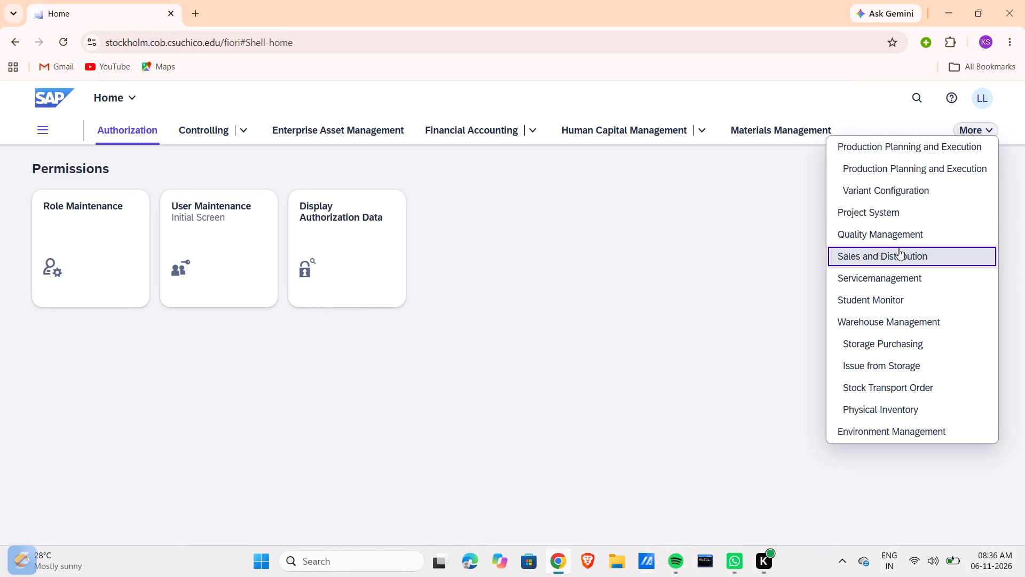
double_click(91, 212)
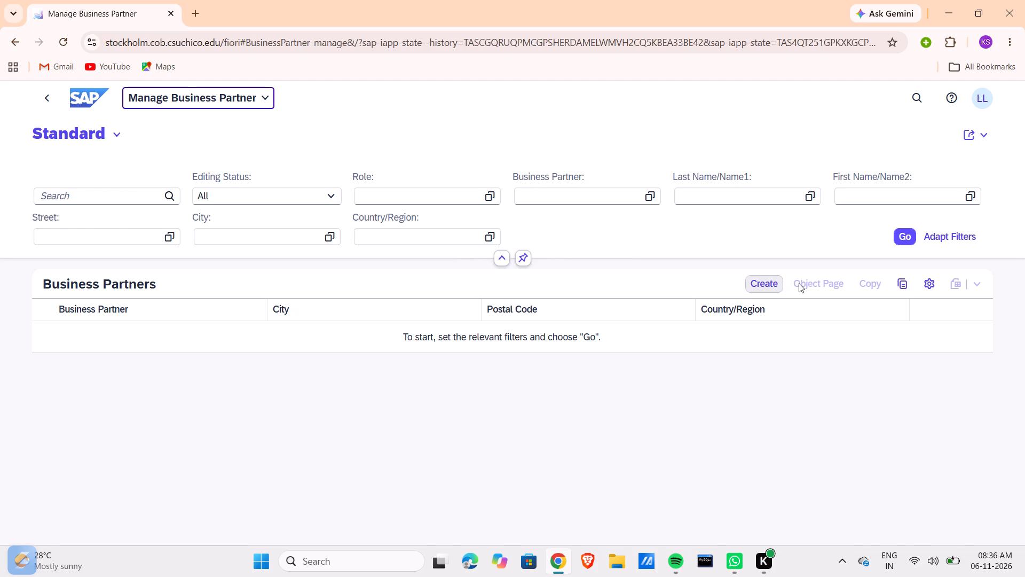
left_click(736, 194)
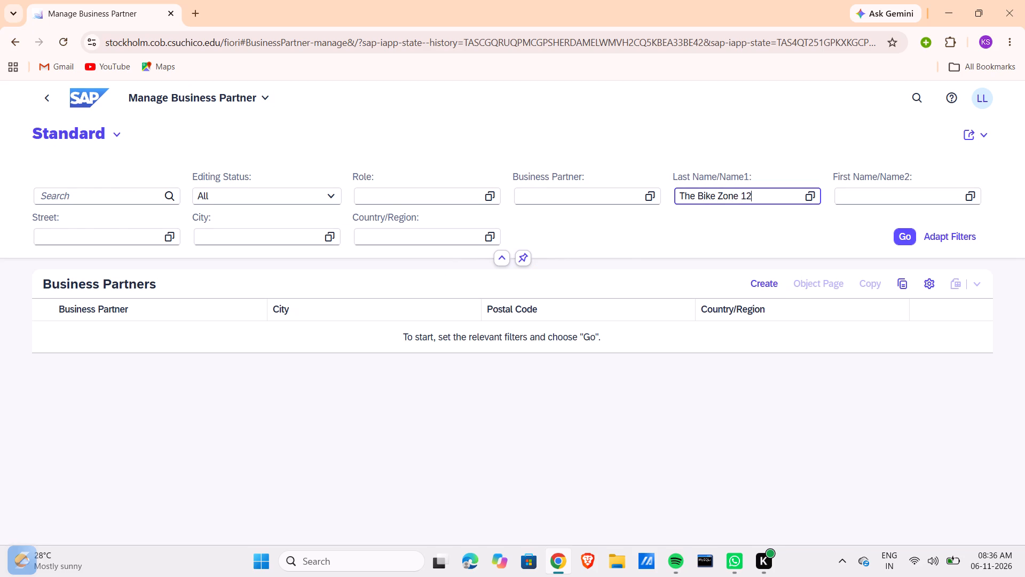
key("Return")
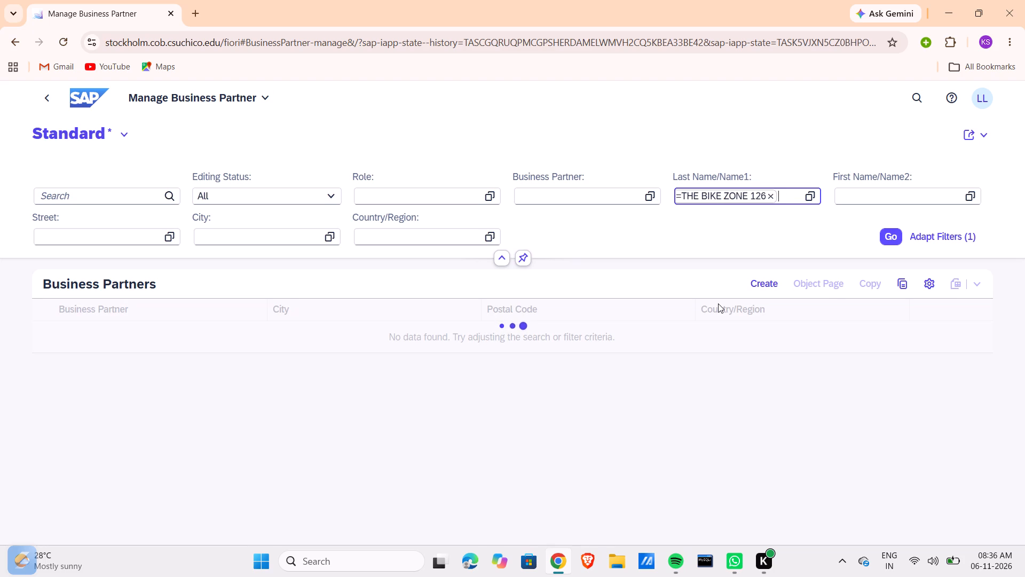
scroll(249, 392, "down", 16)
double_click(88, 484)
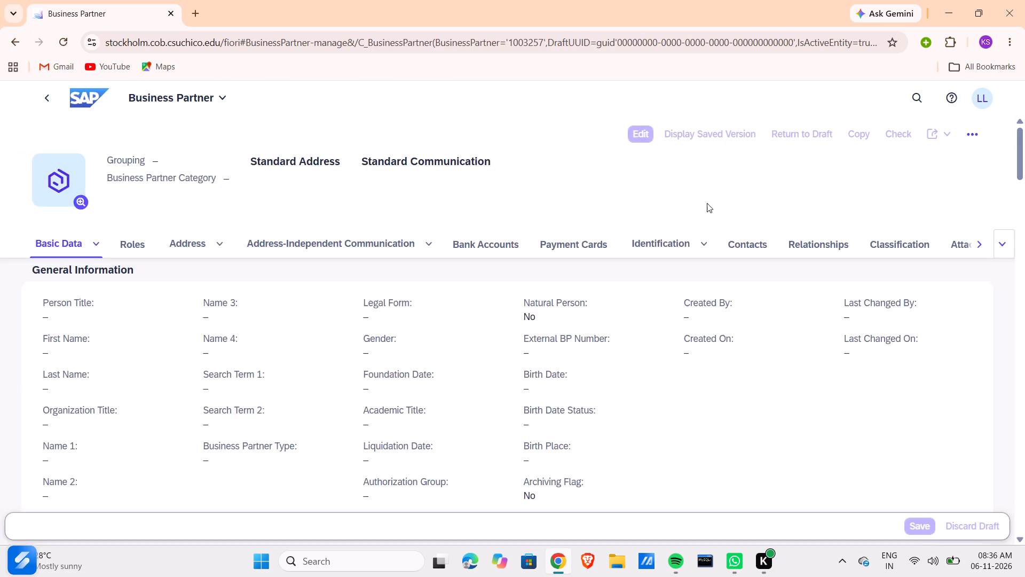
left_click(850, 130)
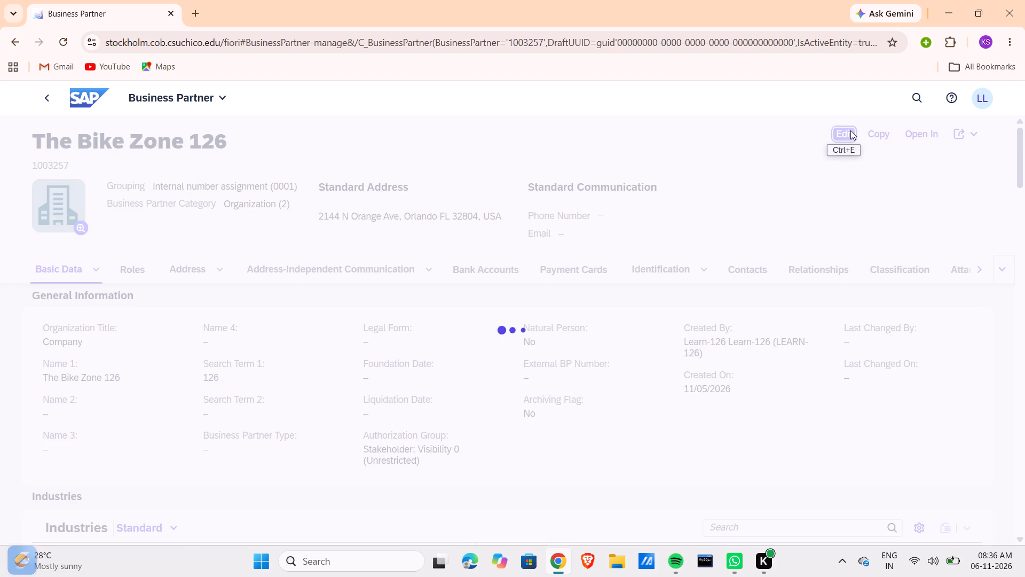
Create a company code entry for Global Bike Inc. (US00) in the partner's FI Customer (FLCU00) role.
left_click(139, 276)
scroll(176, 304, "up", 6)
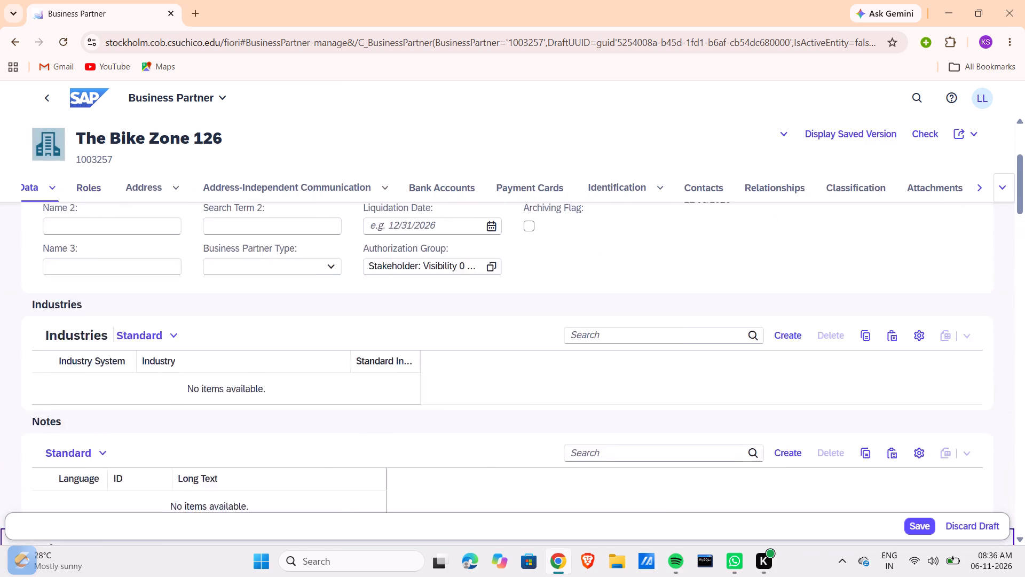
scroll(176, 304, "up", 1)
left_click(139, 265)
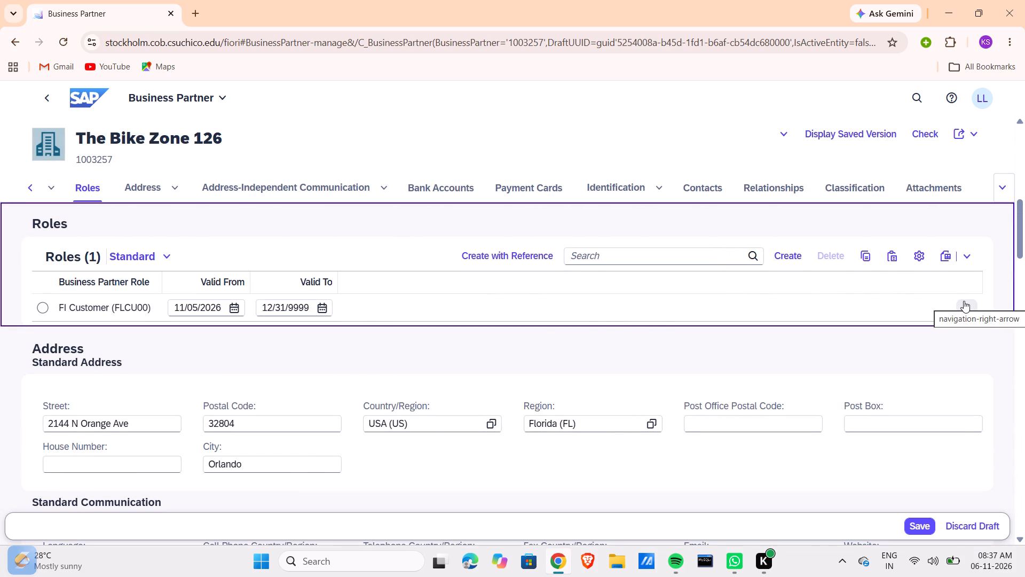
left_click(964, 301)
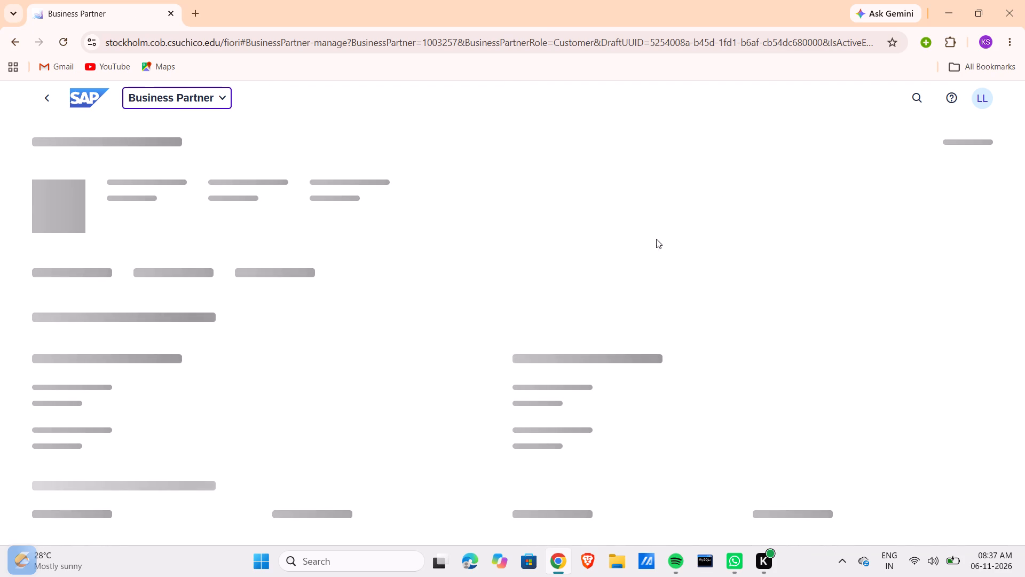
left_click(625, 281)
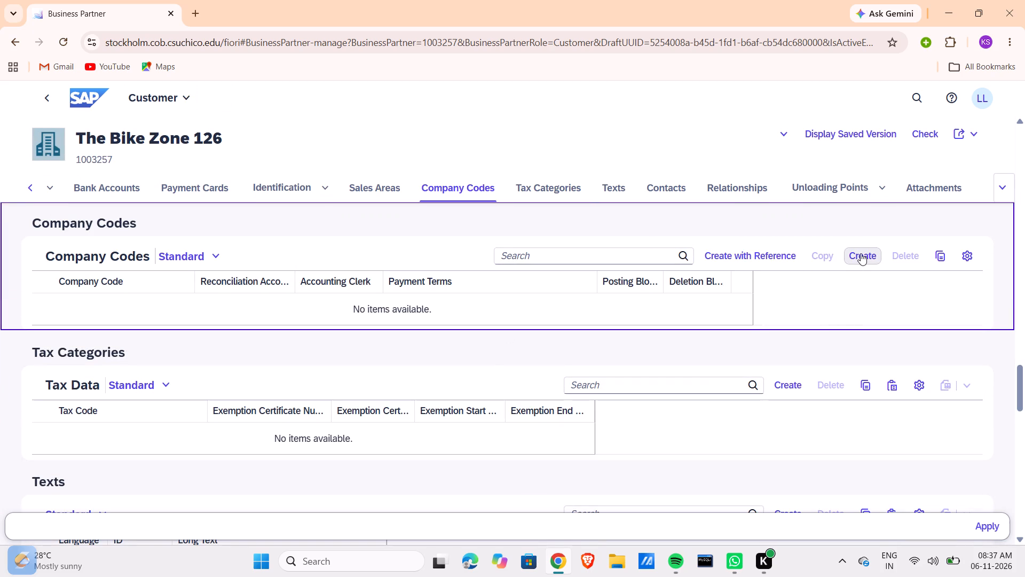
left_click(861, 253)
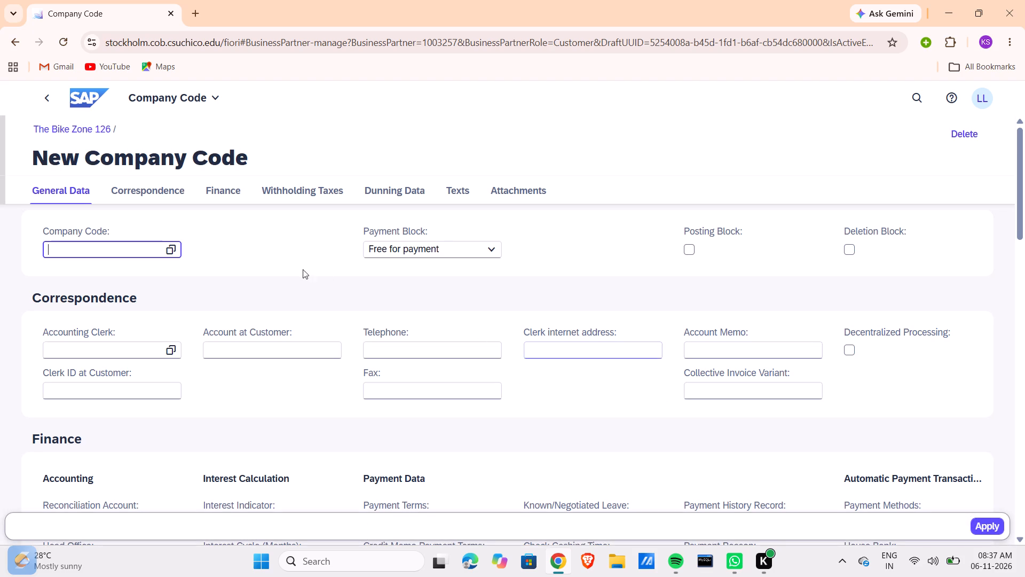
left_click(175, 250)
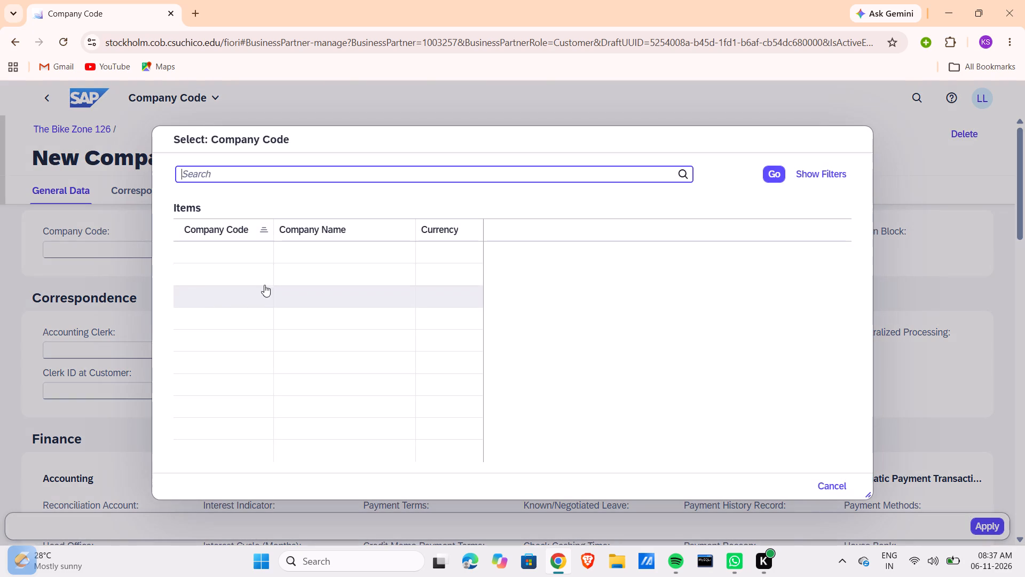
left_click(393, 276)
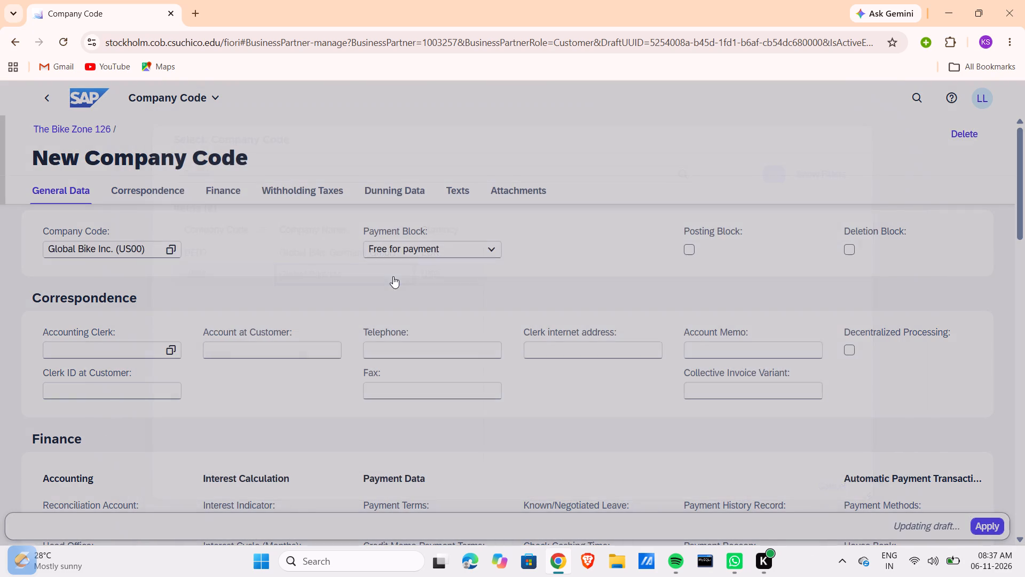
Set the new company code's reconciliation account to Trade receivables and its sort key to Posting date (001).
scroll(314, 401, "down", 3)
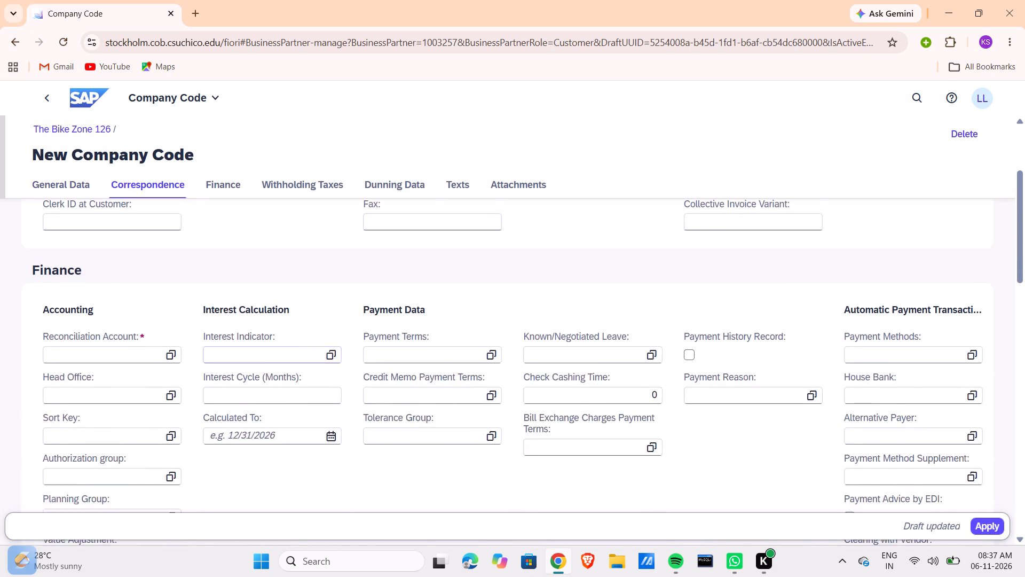
scroll(314, 401, "down", 1)
left_click(175, 313)
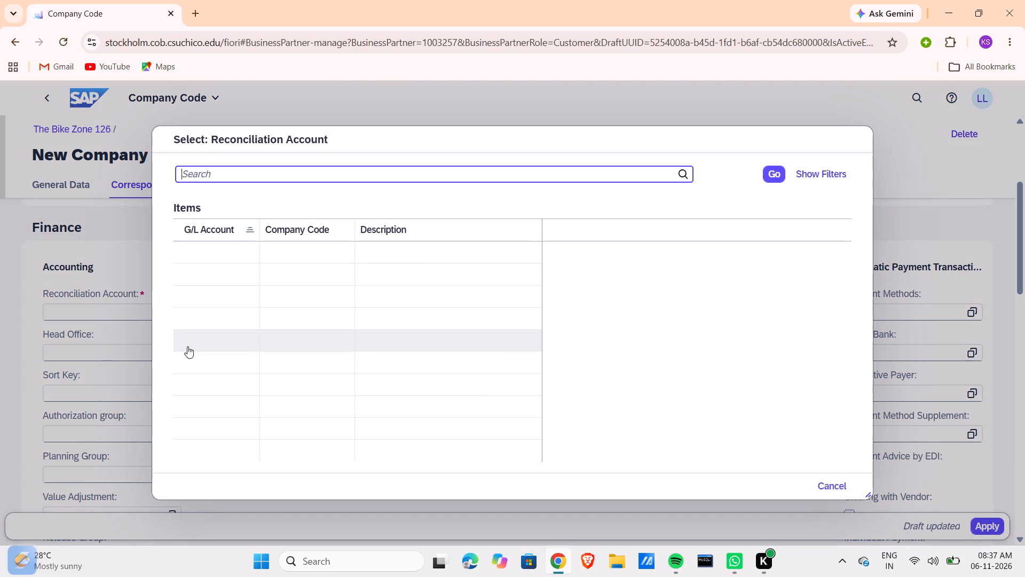
left_click(386, 247)
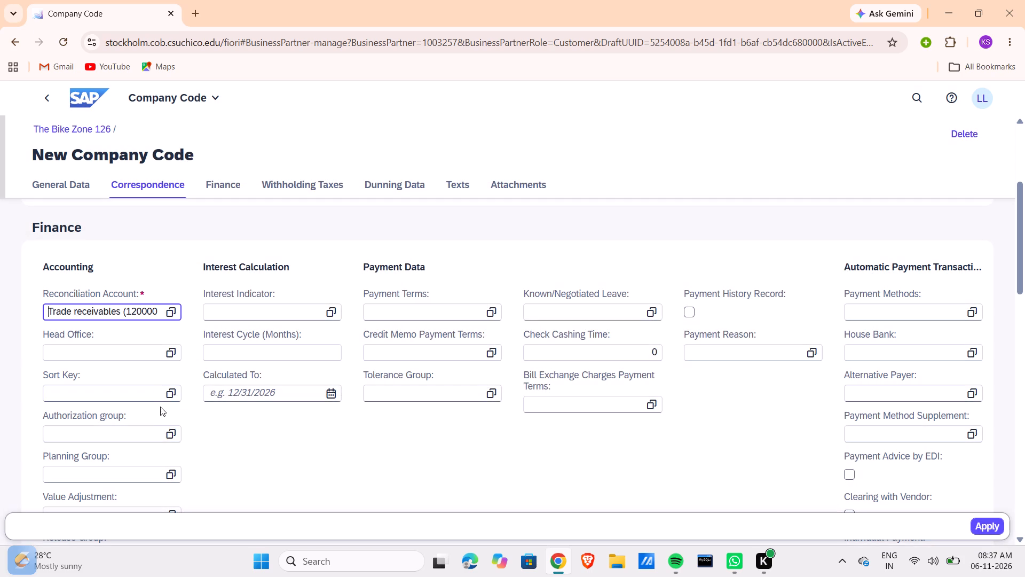
scroll(137, 448, "down", 2)
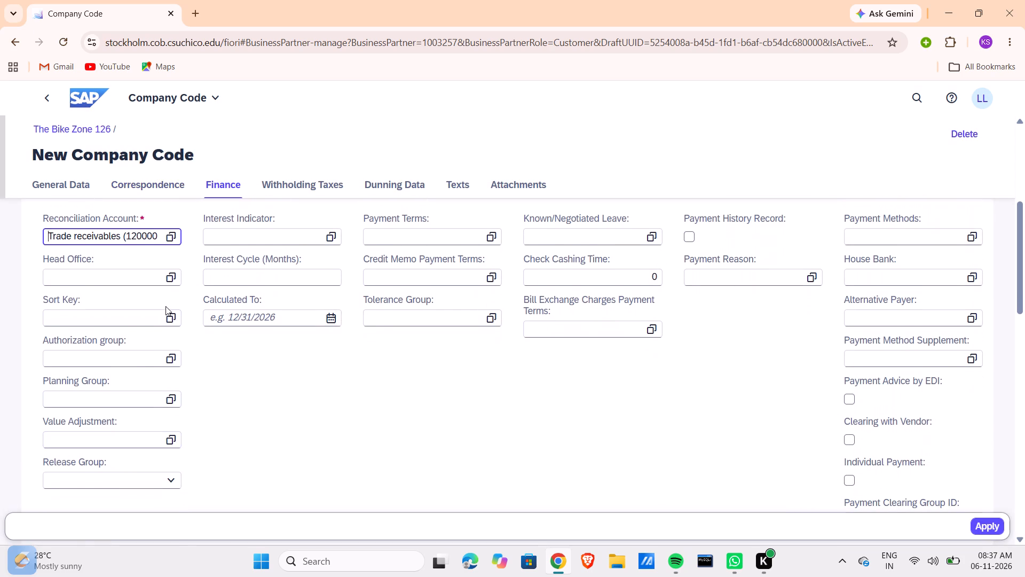
left_click(168, 318)
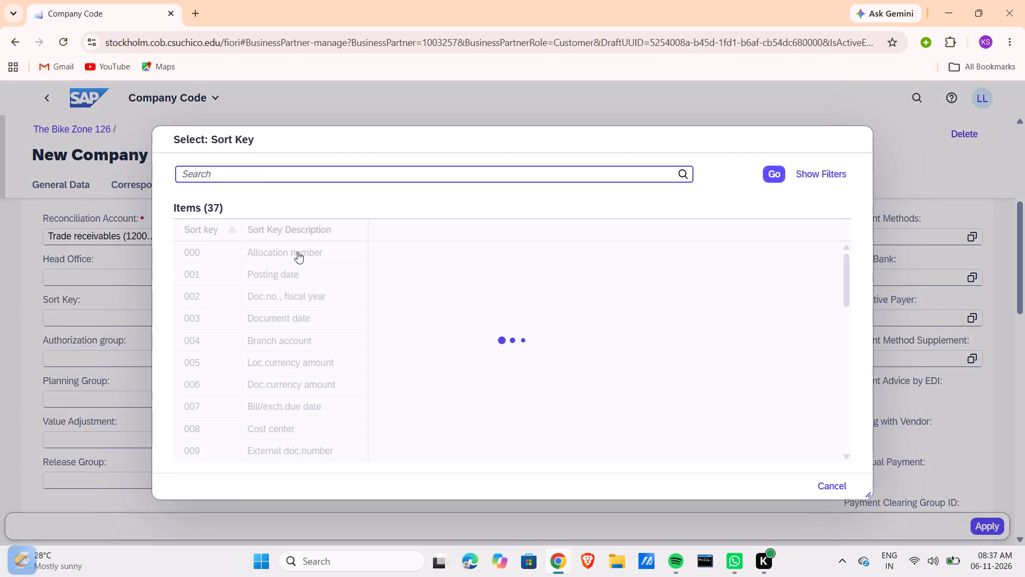
left_click(304, 274)
Set the company code's payment terms to Payable immediately and apply the company code data.
scroll(421, 304, "up", 1)
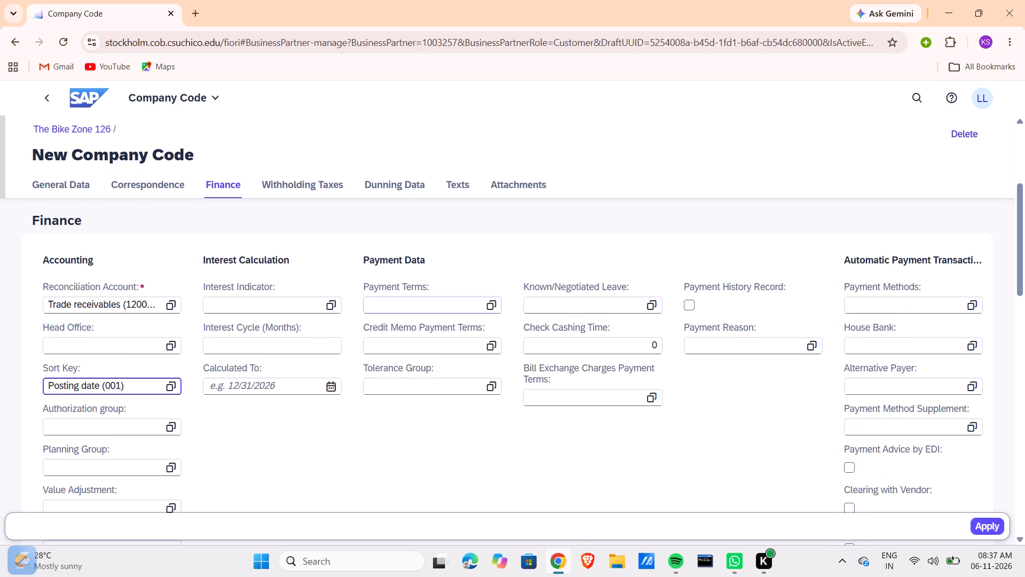
left_click(495, 309)
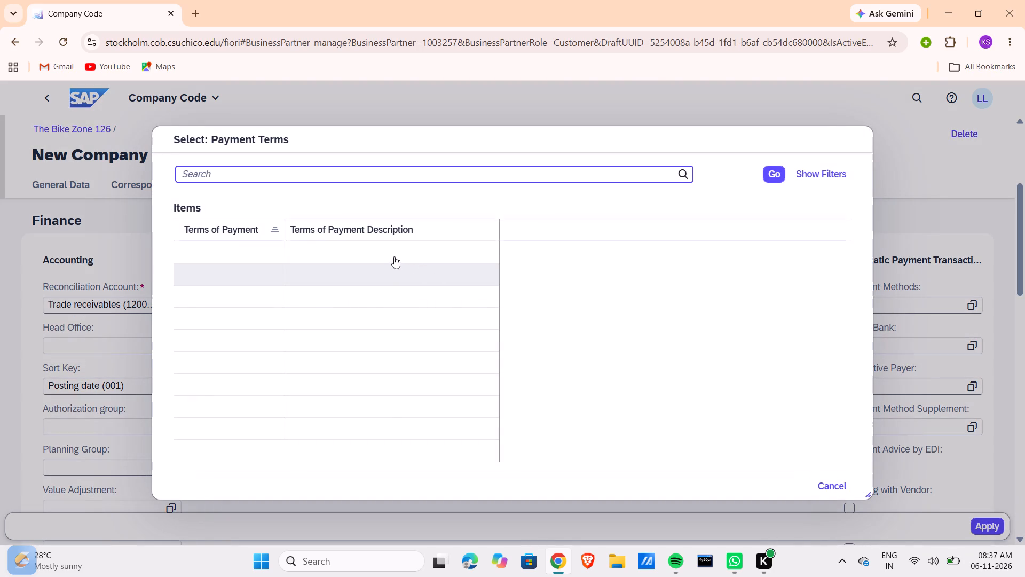
left_click(388, 254)
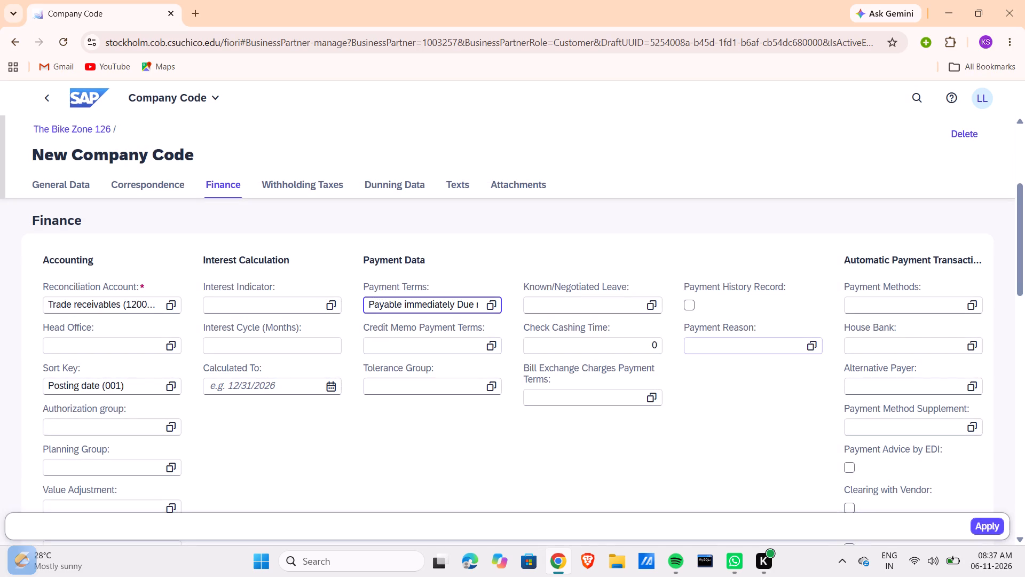
left_click(981, 524)
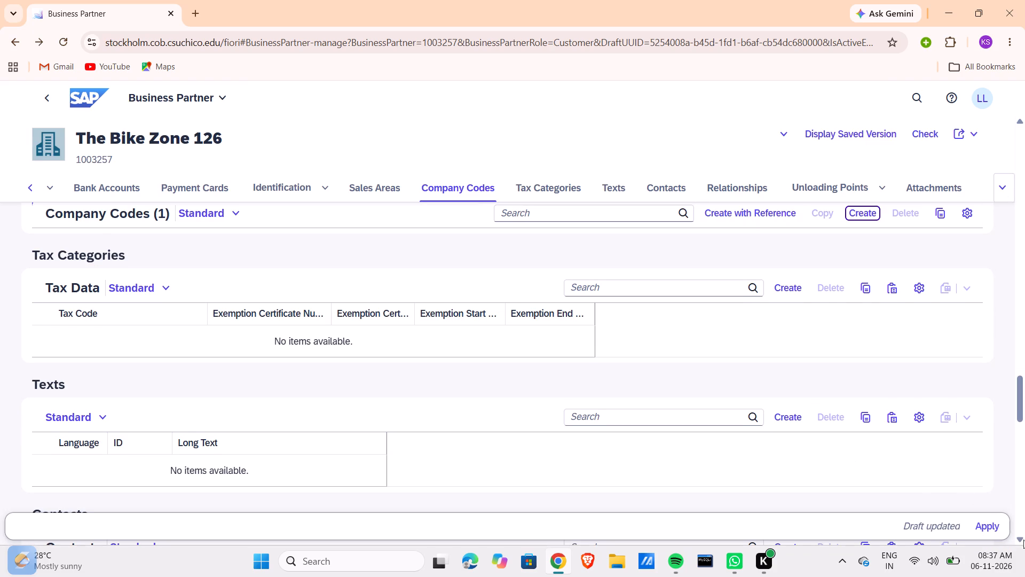
Apply the customer role data and save the business partner.
left_click(982, 527)
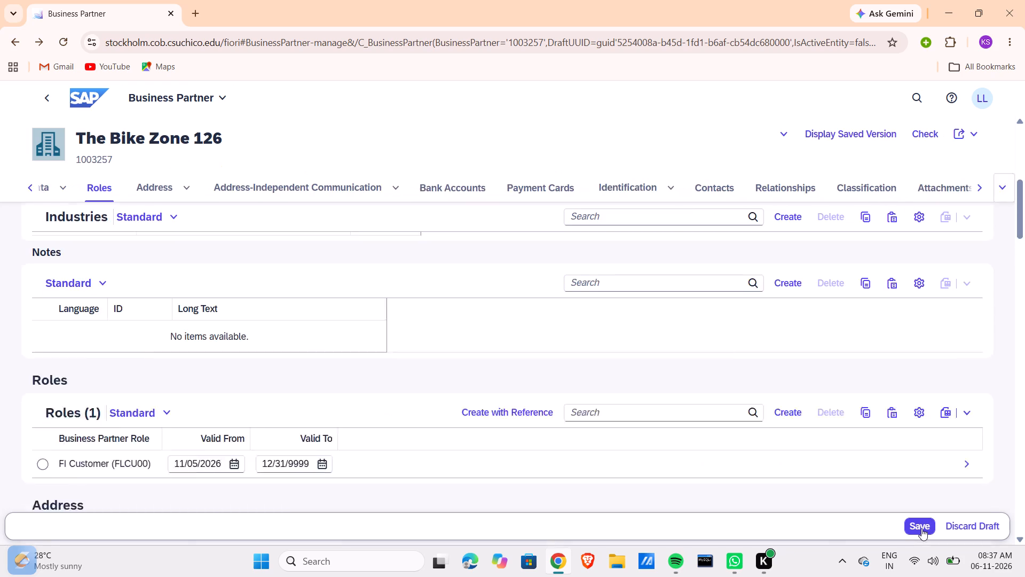
left_click(921, 528)
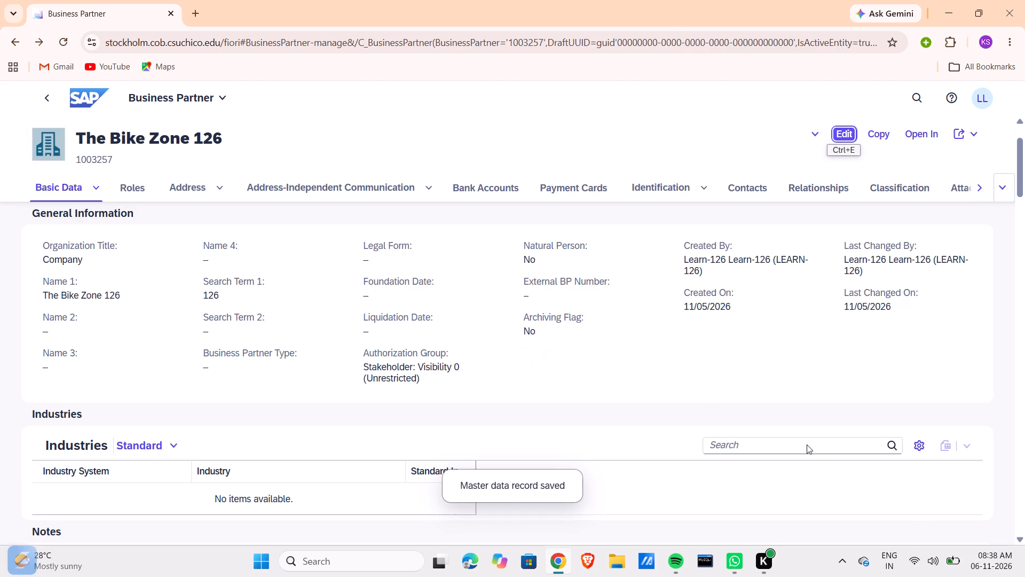
Find The Bike Zone 126 by name again in Manage Business Partner Master Data and reopen partner 1003257 for editing.
left_click(79, 99)
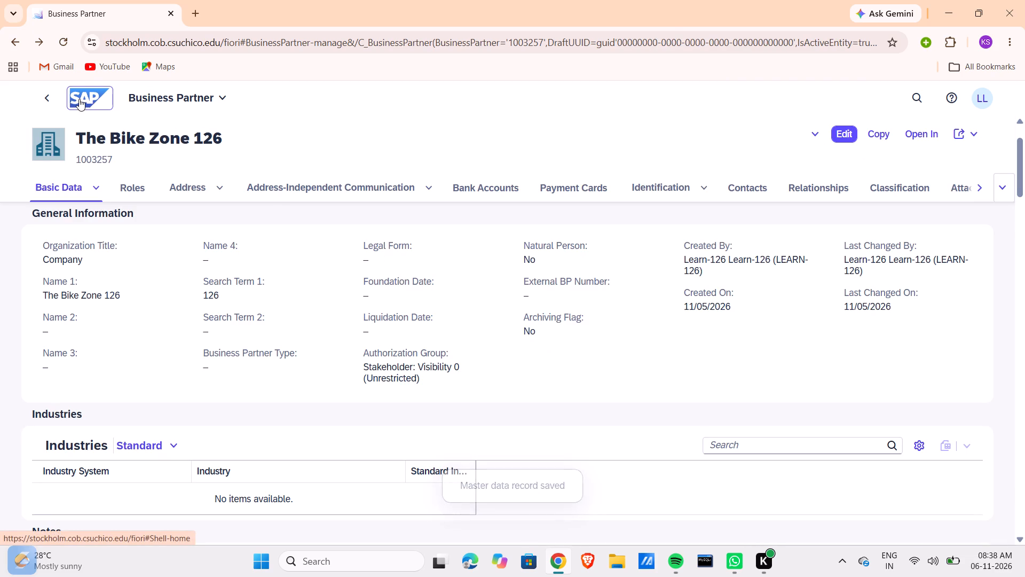
left_click(992, 123)
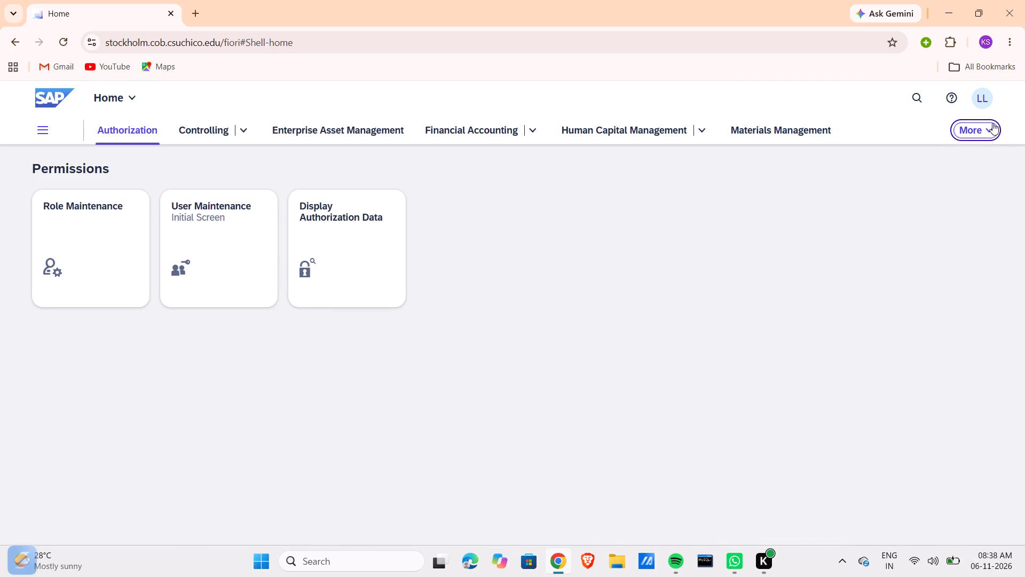
left_click(901, 260)
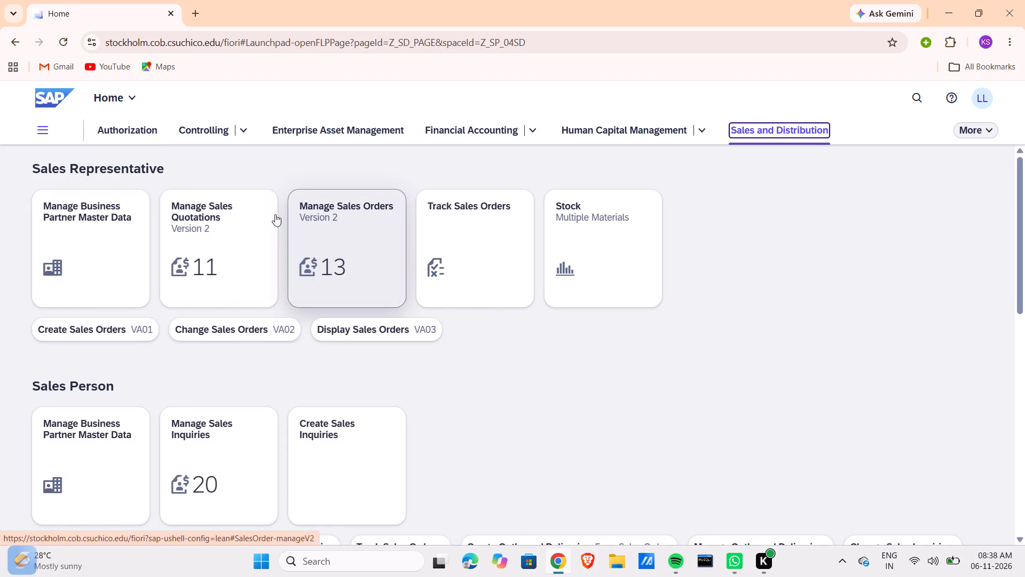
double_click(75, 242)
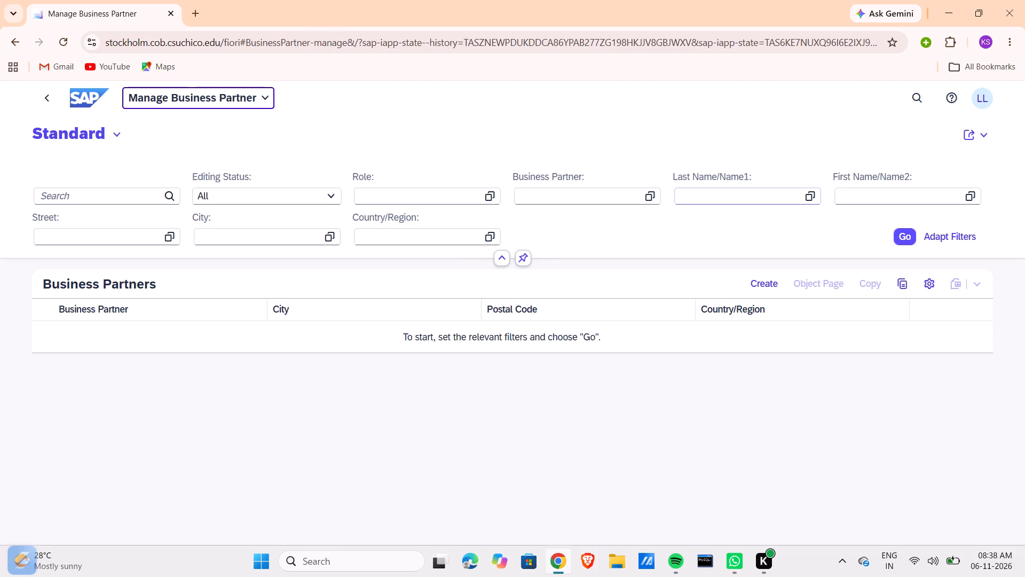
left_click(752, 199)
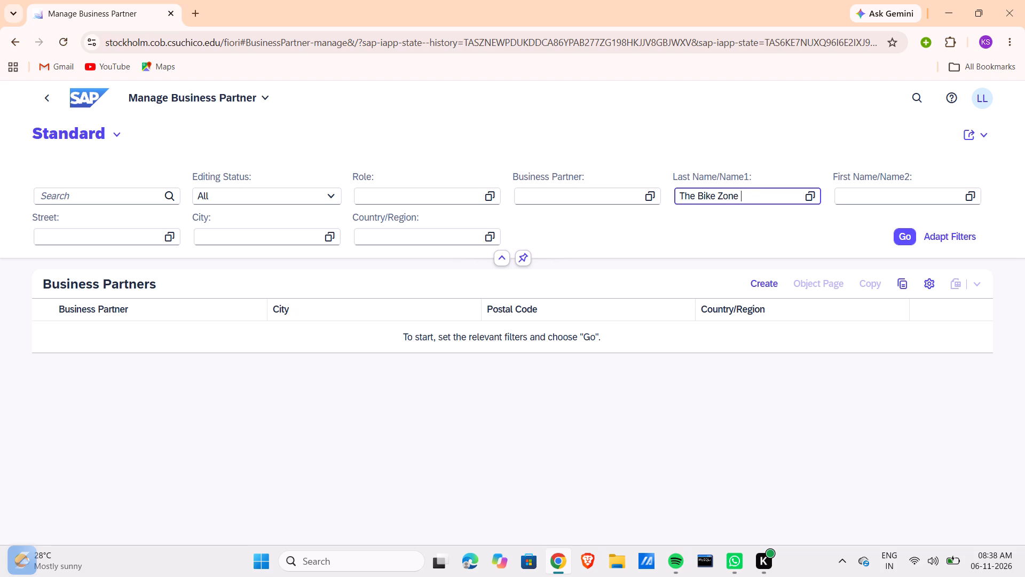
key("Return")
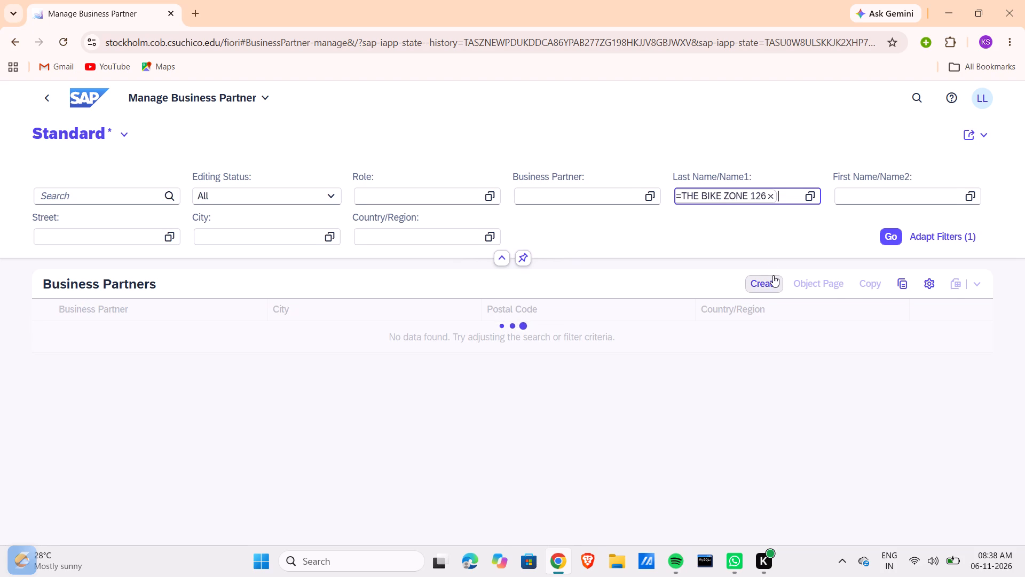
scroll(381, 407, "down", 6)
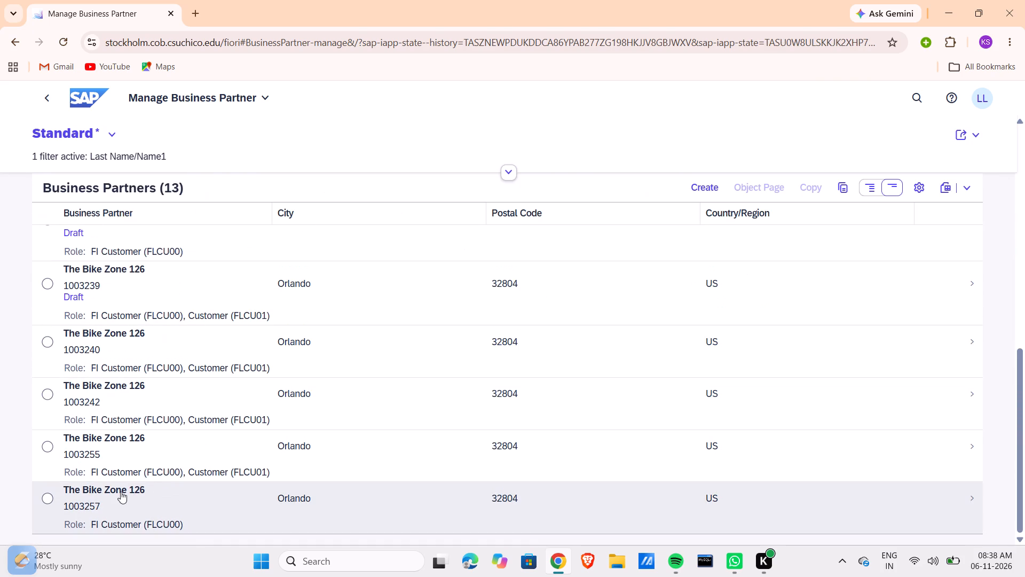
double_click(121, 492)
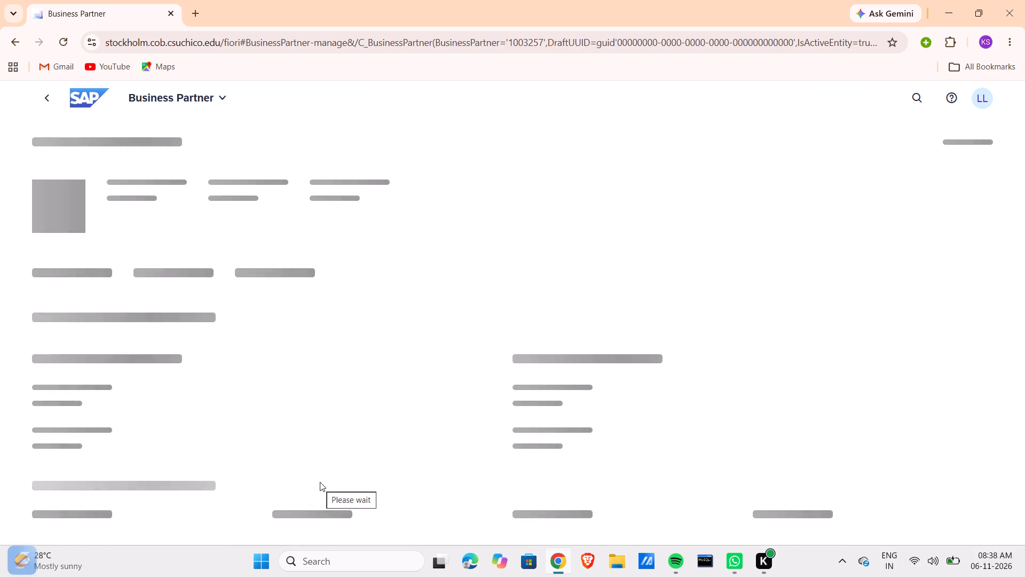
left_click(841, 128)
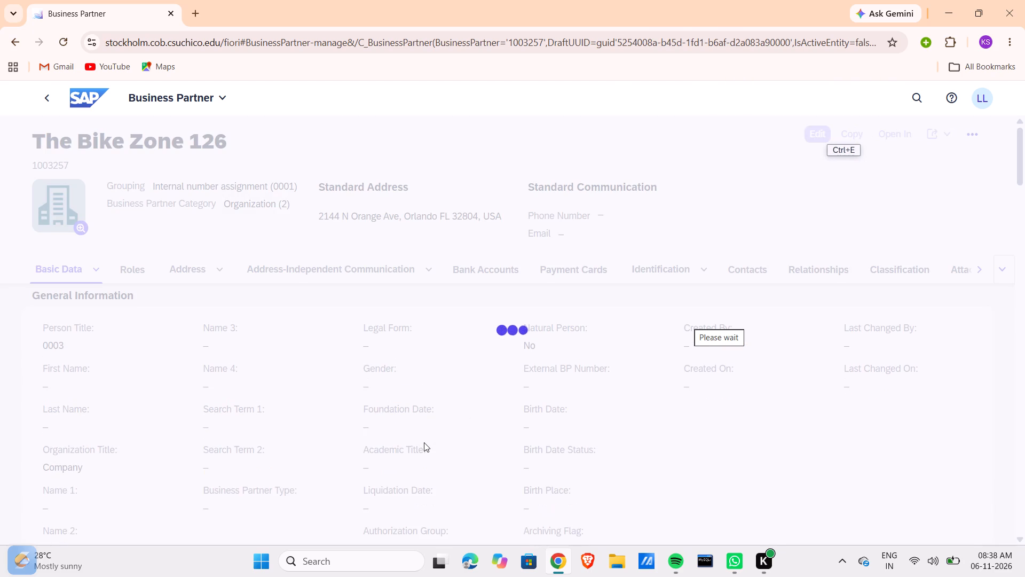
scroll(383, 409, "down", 4)
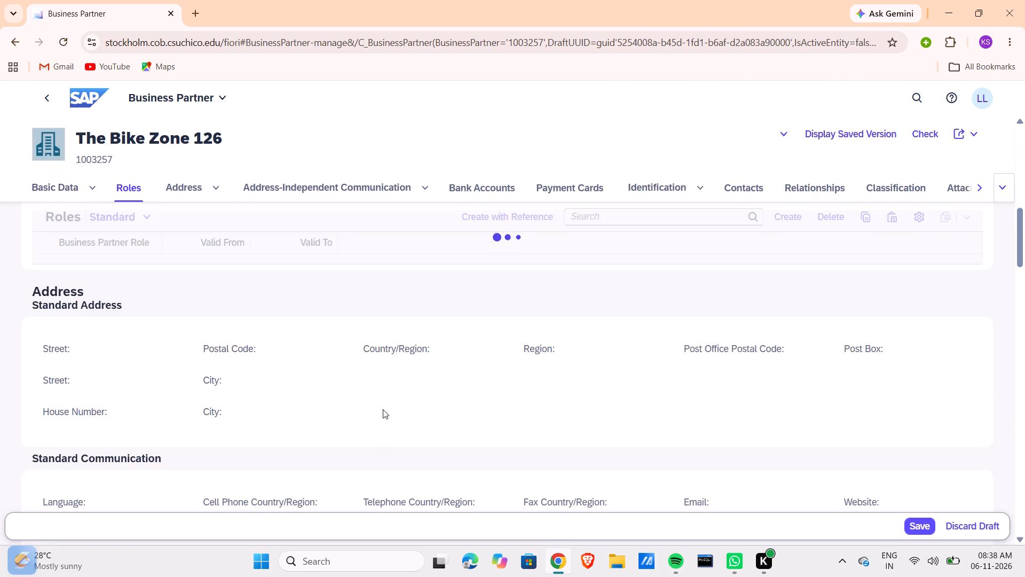
Add a second role row to the business partner and set its role to FLCU01 by searching the BP roles for flcu00.
scroll(383, 409, "down", 4)
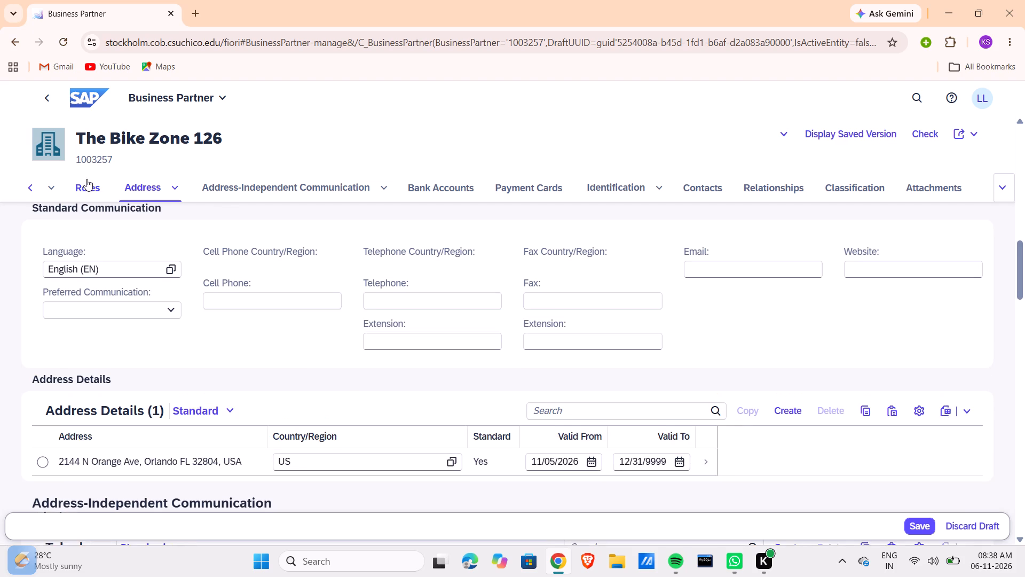
left_click(87, 183)
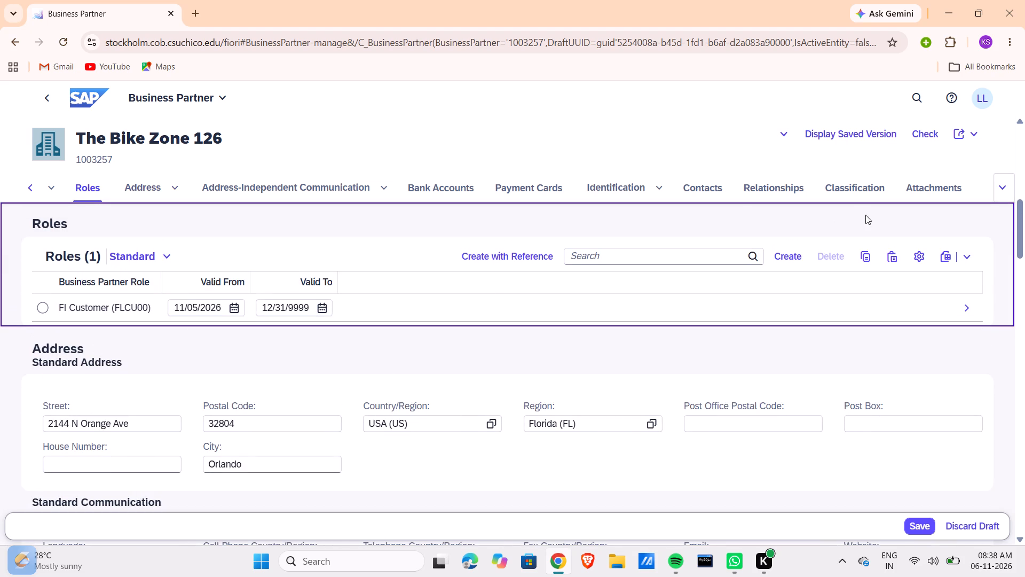
left_click(784, 254)
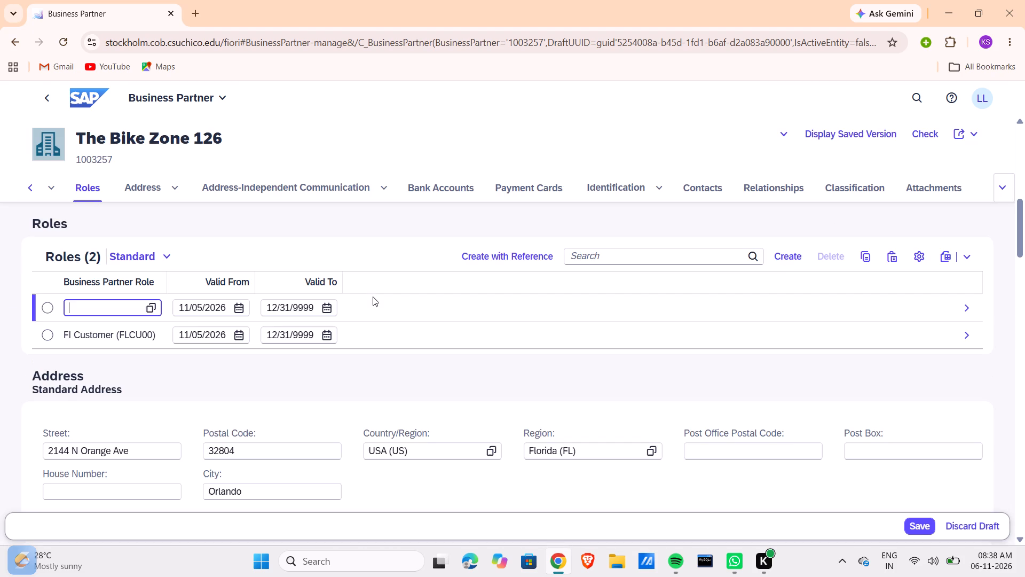
left_click(118, 304)
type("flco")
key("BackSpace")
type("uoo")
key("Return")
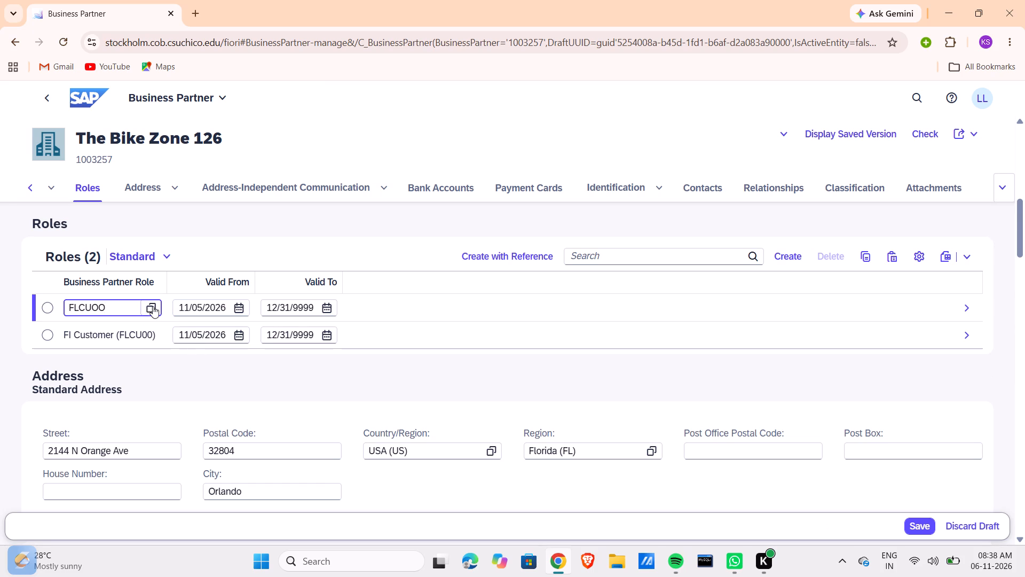
left_click(153, 306)
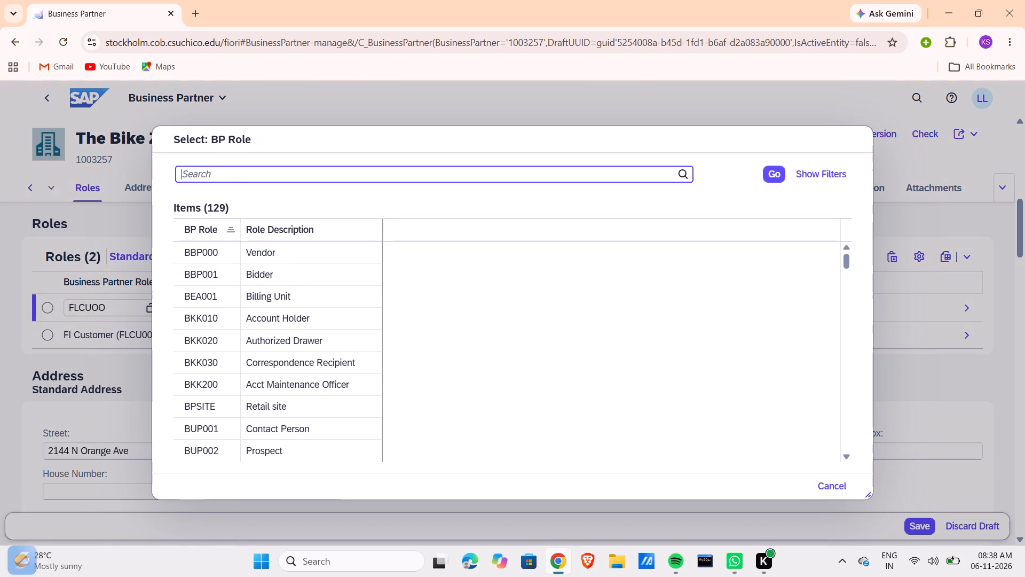
left_click(229, 170)
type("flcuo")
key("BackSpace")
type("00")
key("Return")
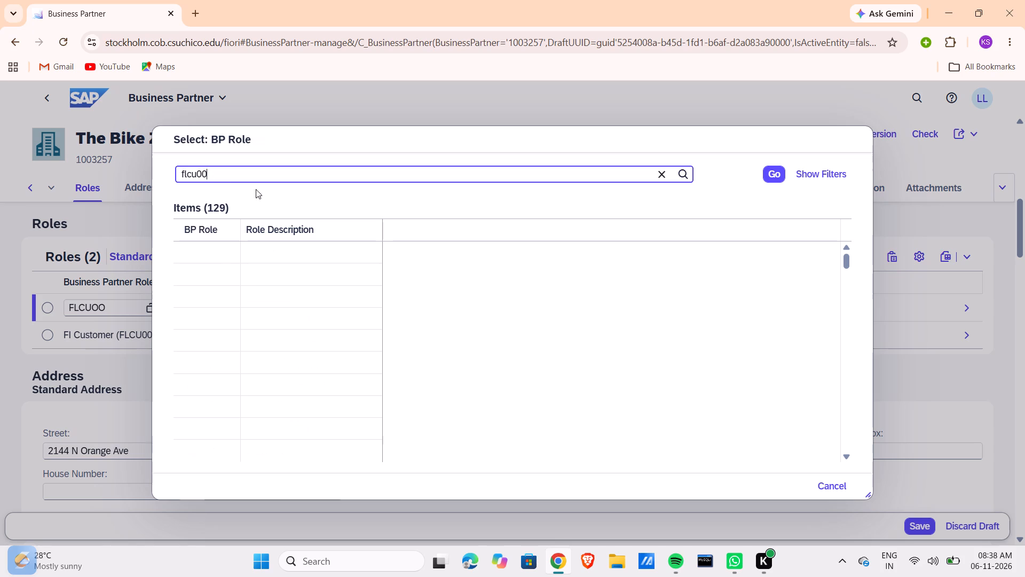
left_click(277, 271)
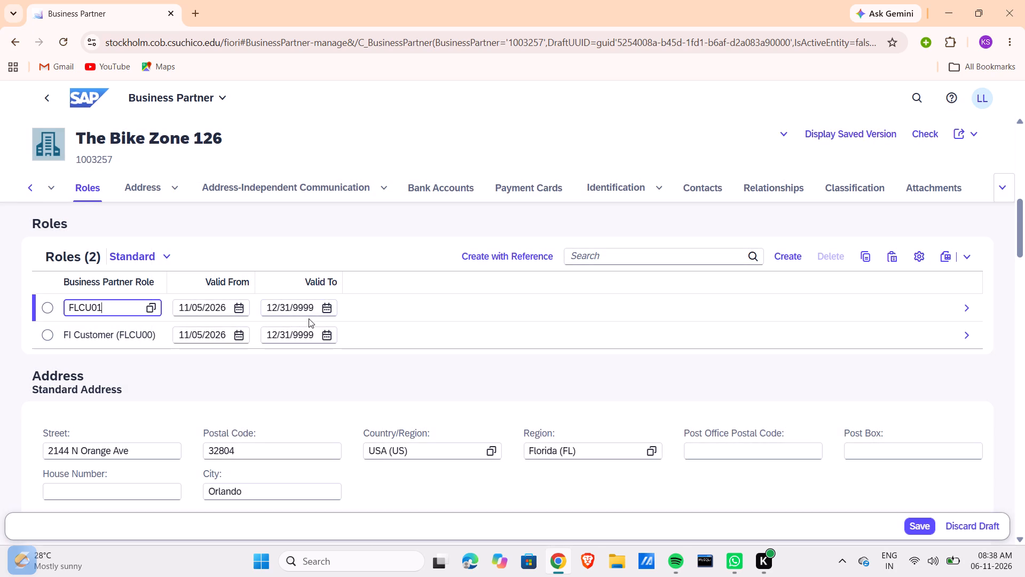
Open the details of the new FLCU01 role, agreeing to leave the page with unsaved data.
left_click(967, 308)
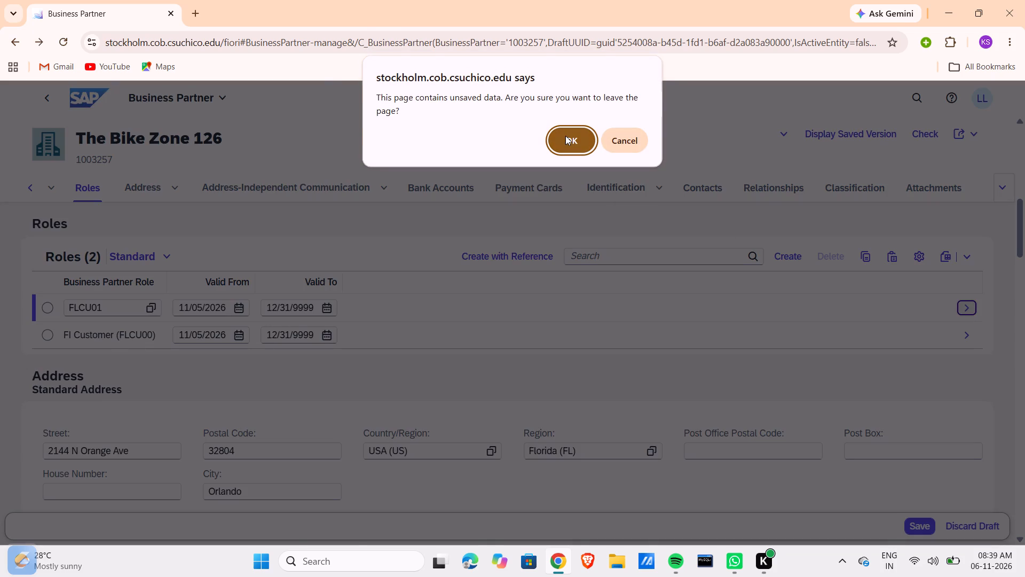
left_click(565, 136)
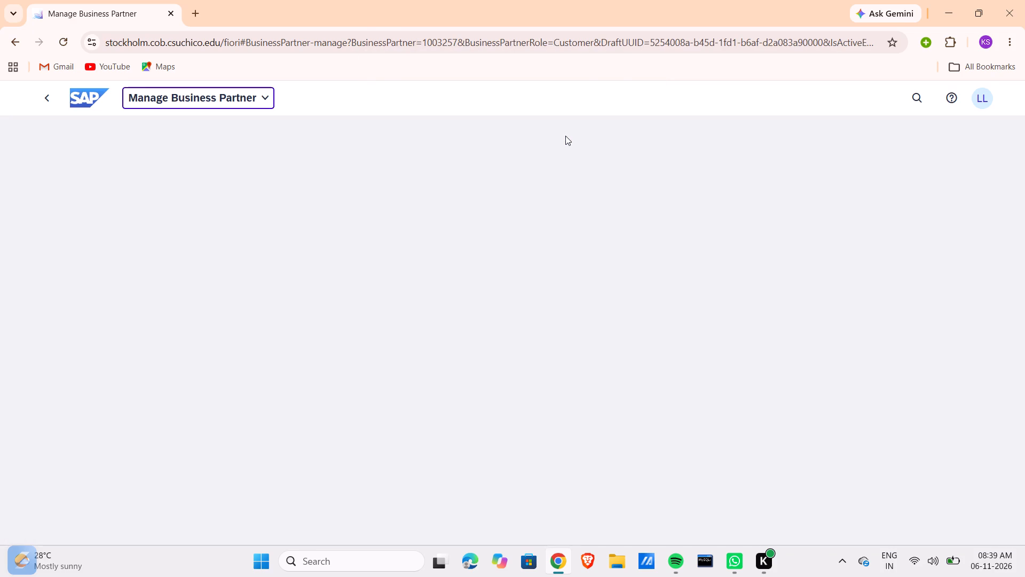
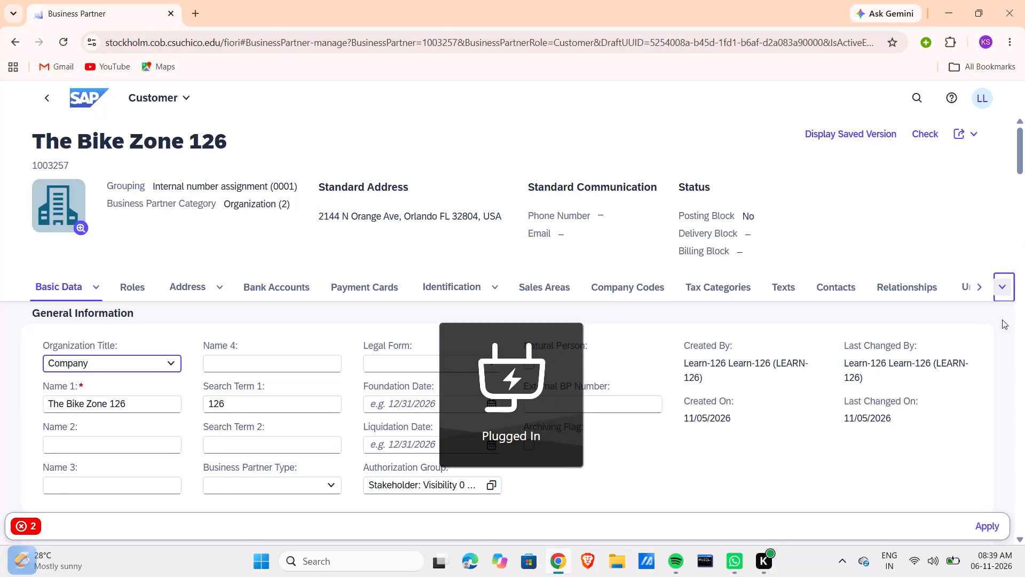
Return to the business partner, replace the role FLCUOO with FLCU01 by searching the BP roles for flcu00, and save.
left_click(988, 525)
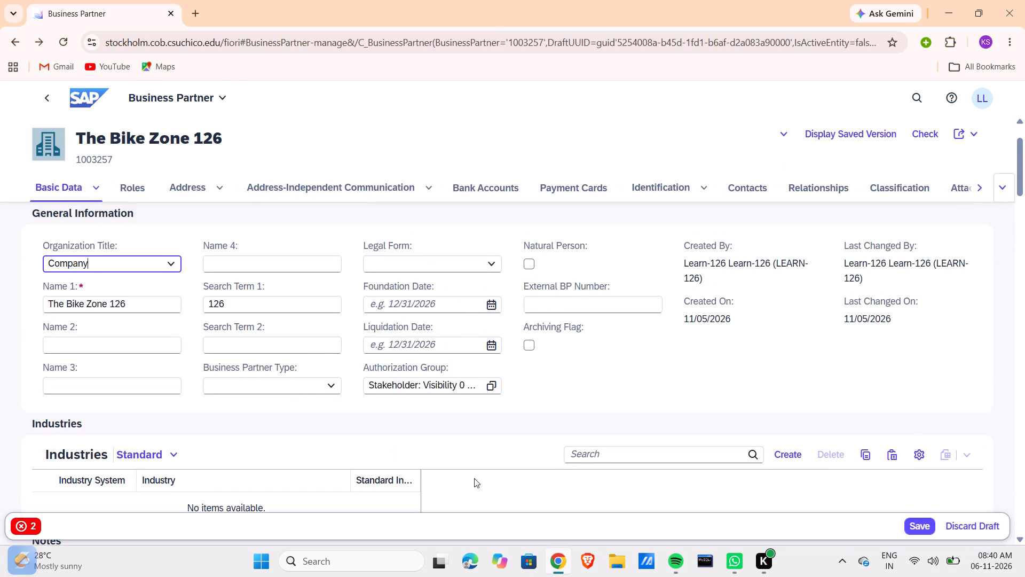
scroll(333, 479, "down", 5)
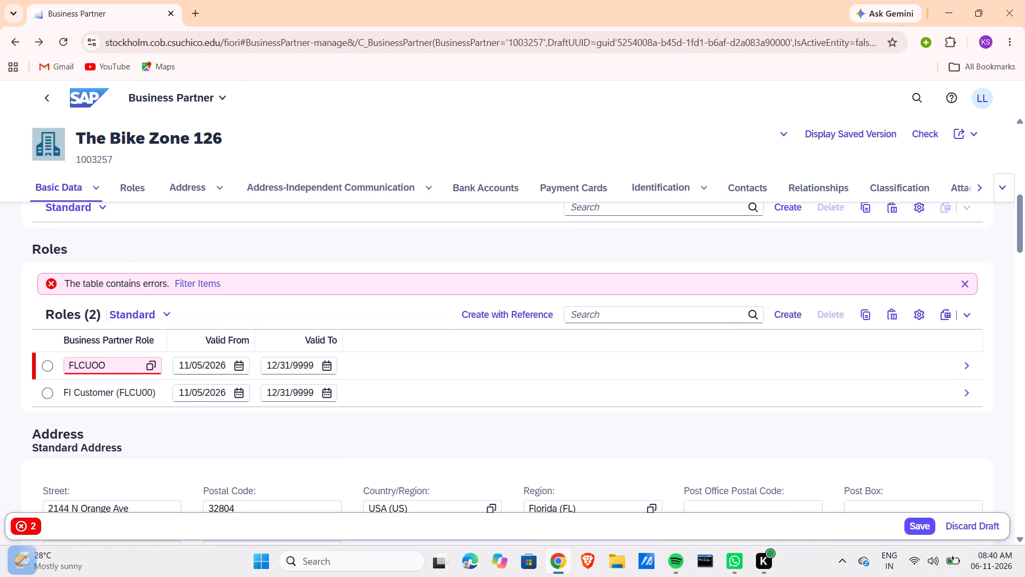
left_click(152, 366)
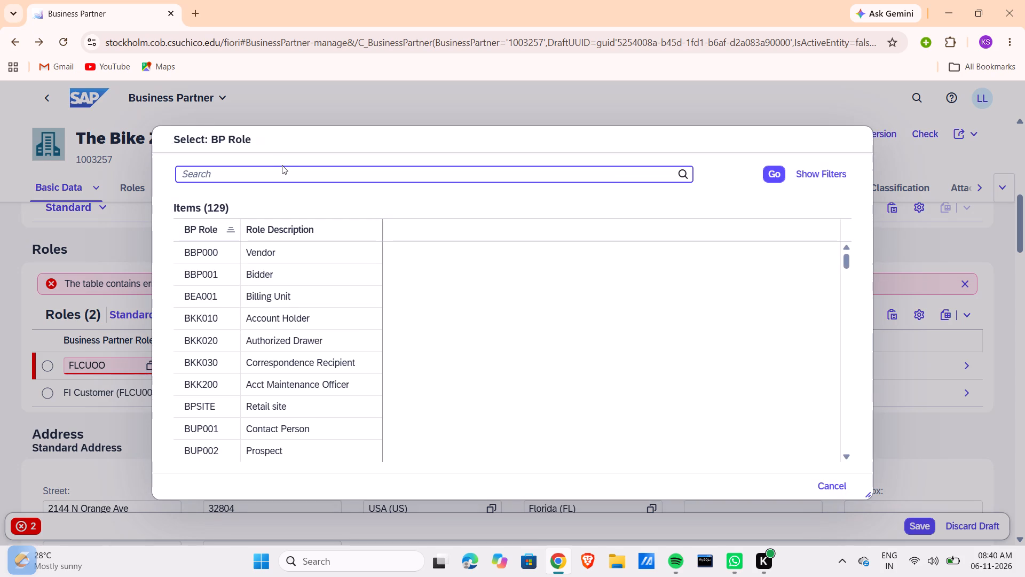
left_click_drag(282, 165, 286, 177)
left_click(286, 177)
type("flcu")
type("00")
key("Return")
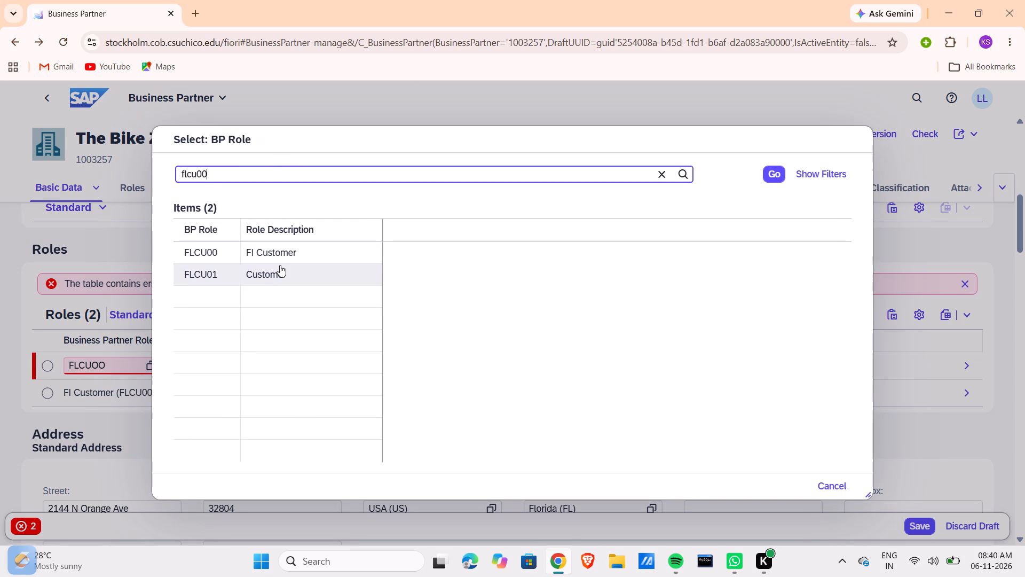
left_click(282, 272)
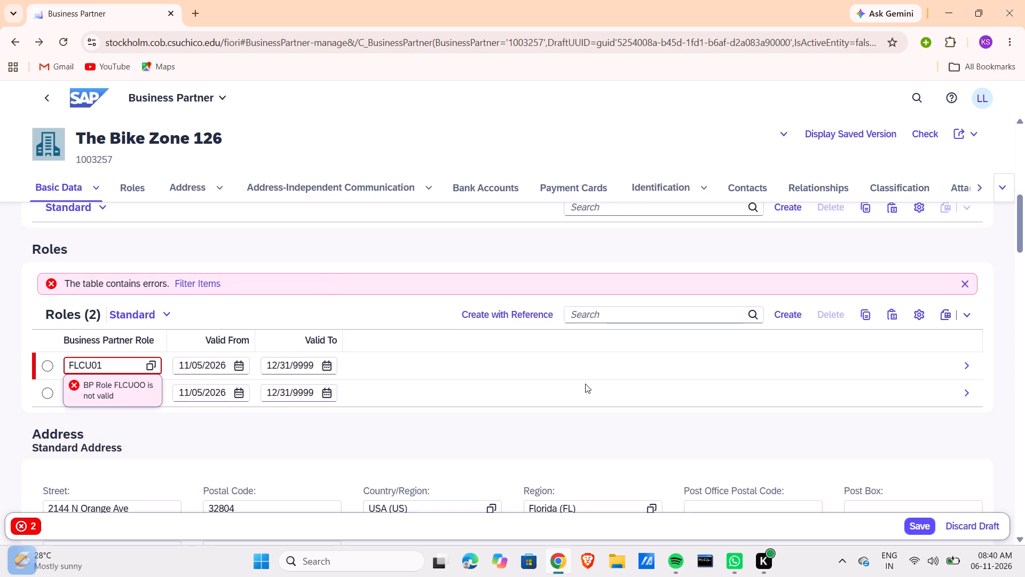
left_click(916, 524)
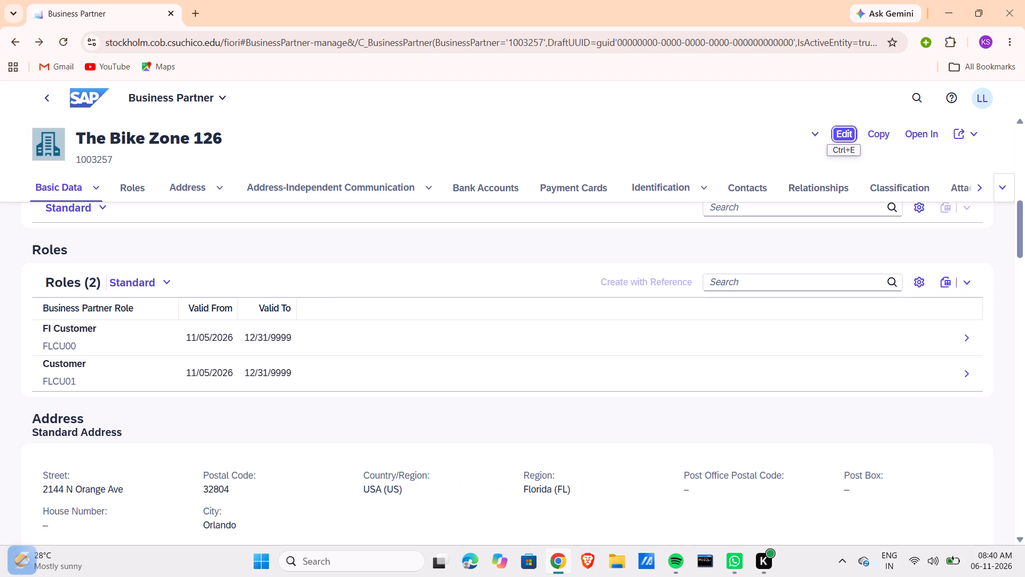
Find The Bike Zone 126 by last name/name 1 in Manage Business Partner Master Data under Sales and Distribution and open partner 1003257.
left_click(74, 90)
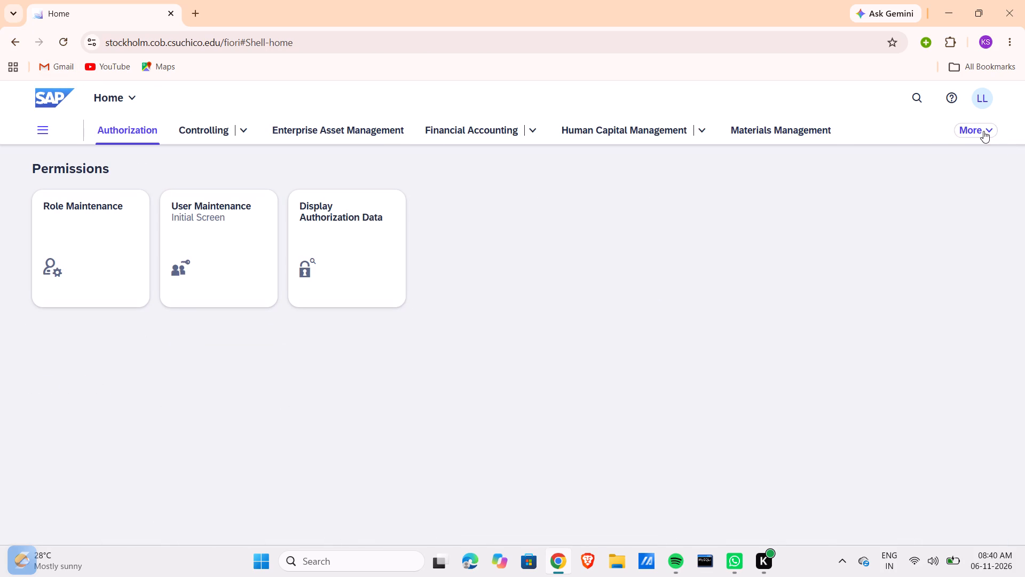
left_click(983, 131)
left_click(900, 259)
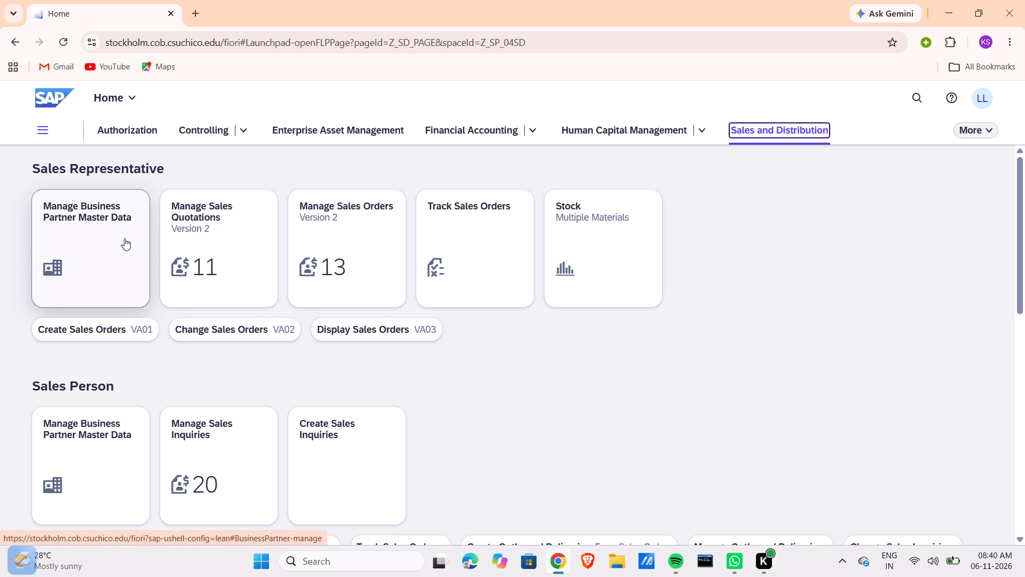
double_click(109, 234)
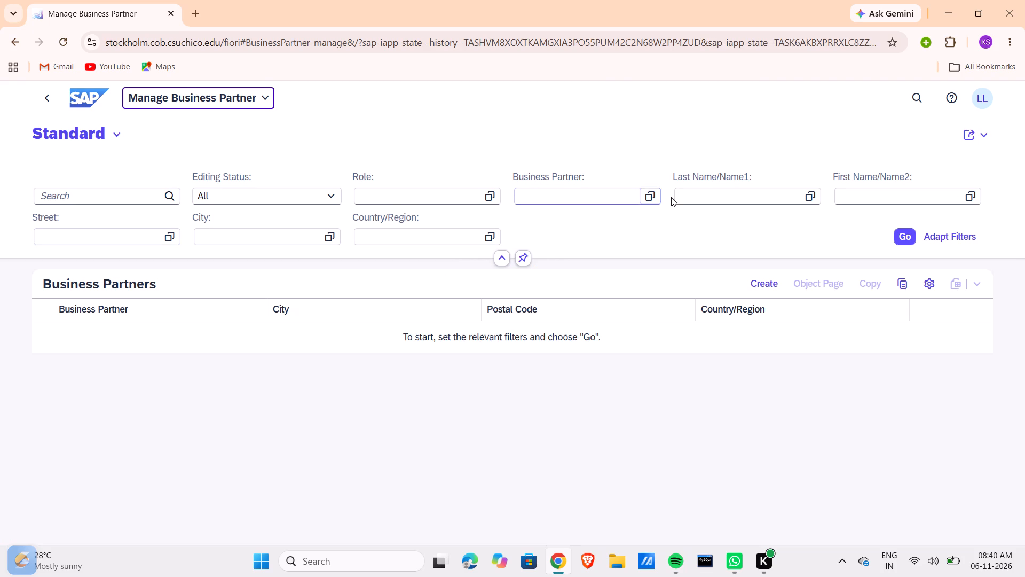
left_click(685, 199)
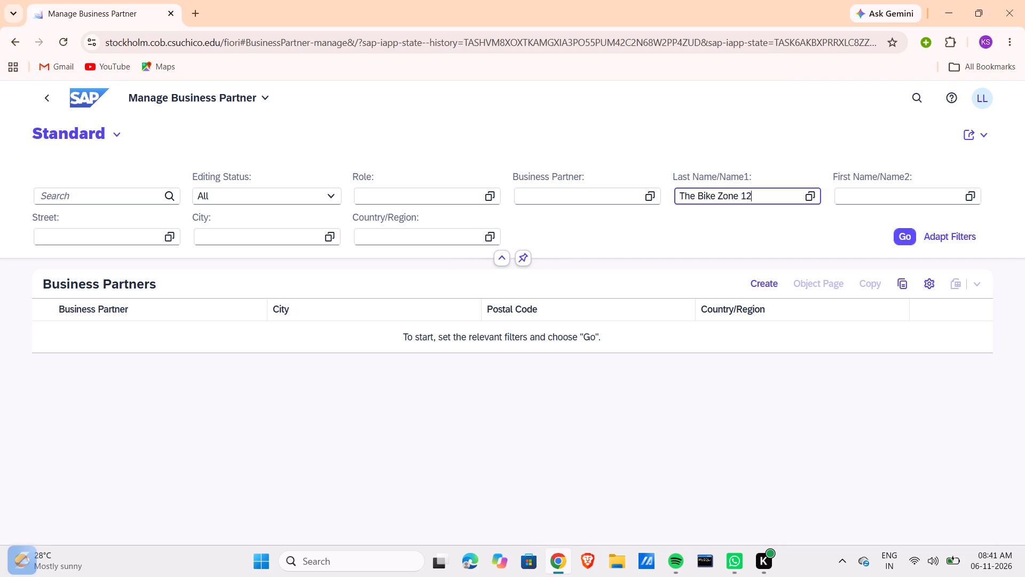
key("Return")
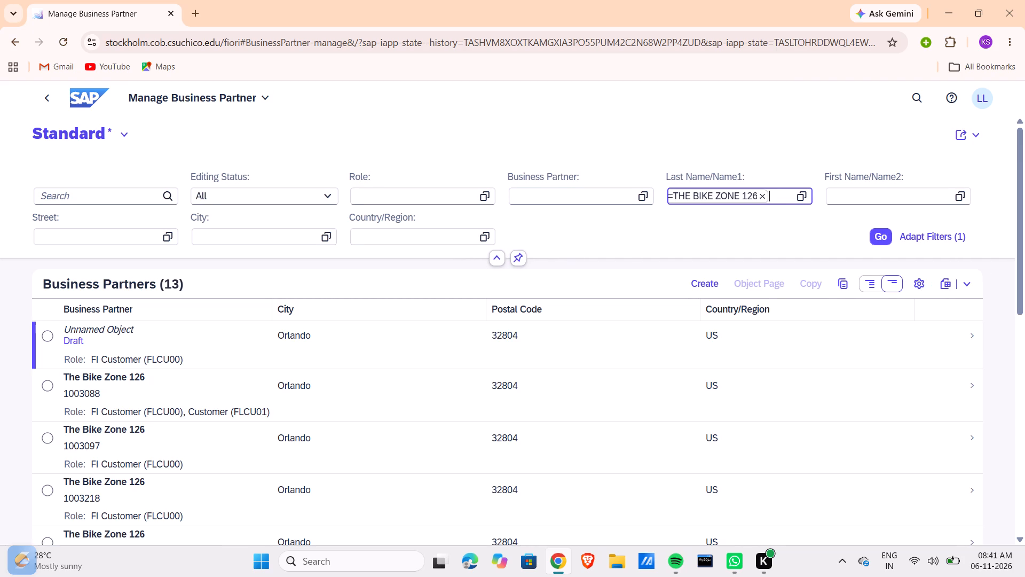
scroll(269, 392, "down", 2)
scroll(139, 515, "down", 1)
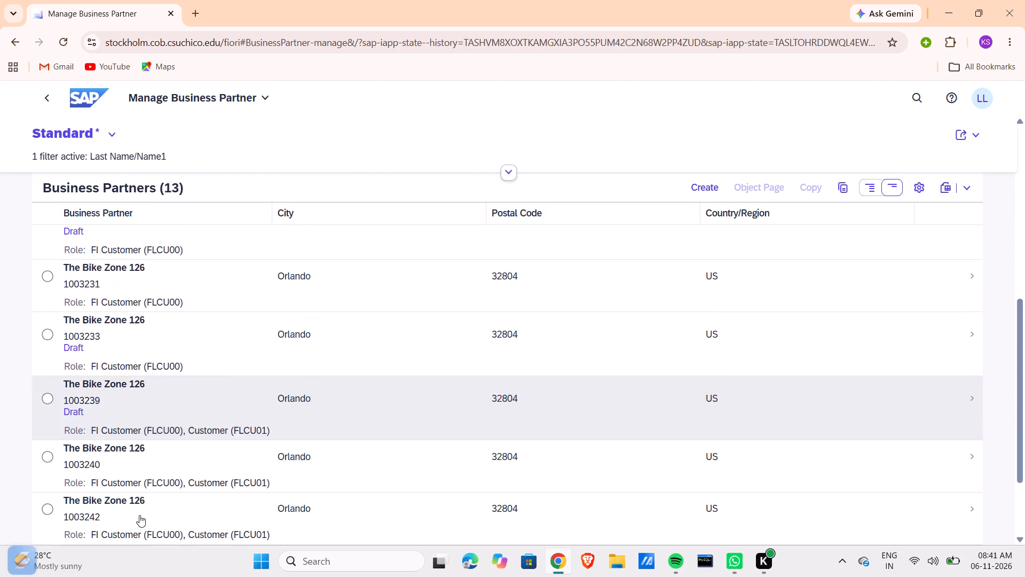
double_click(121, 493)
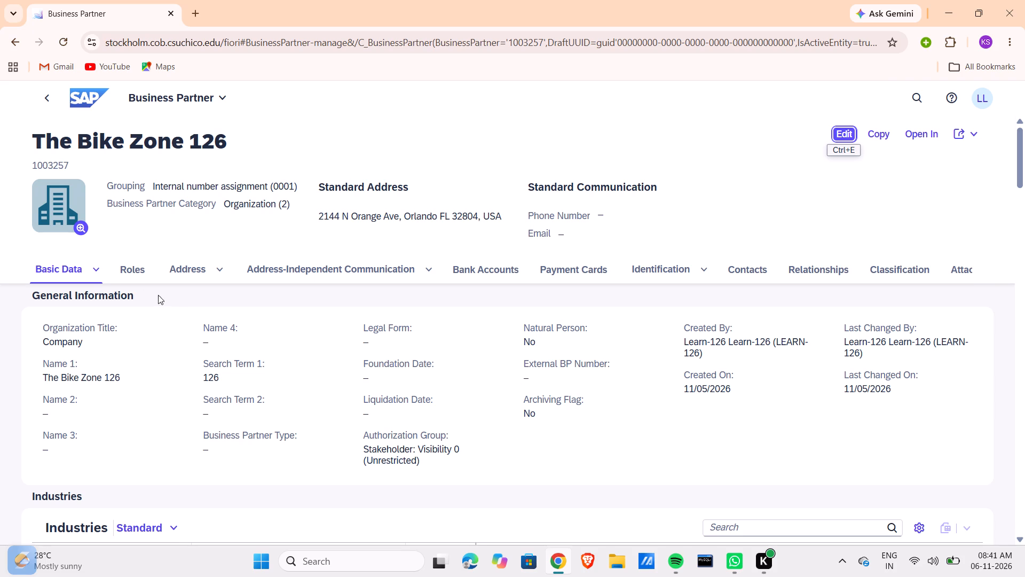
left_click(153, 271)
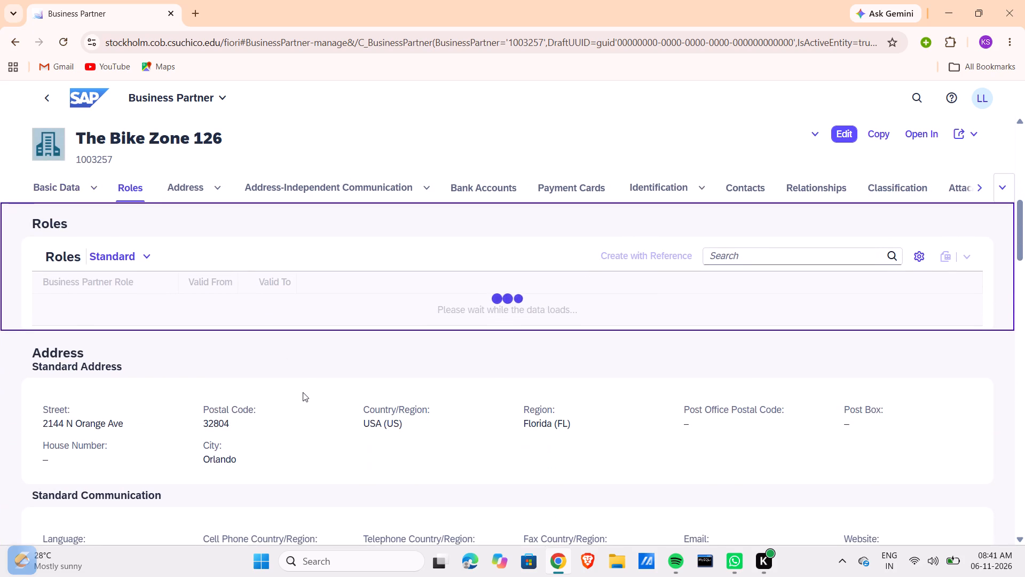
left_click(842, 130)
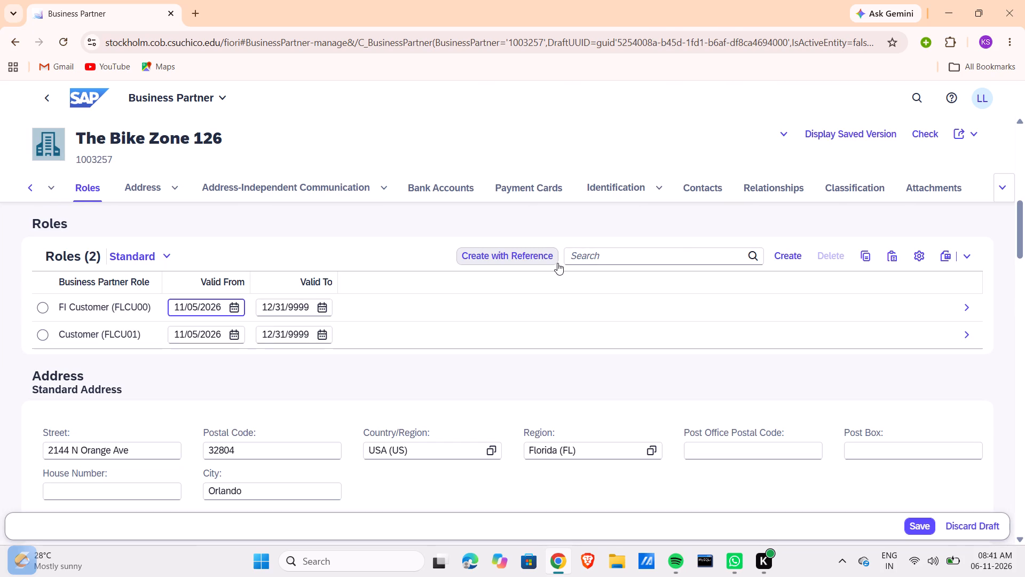
left_click(965, 305)
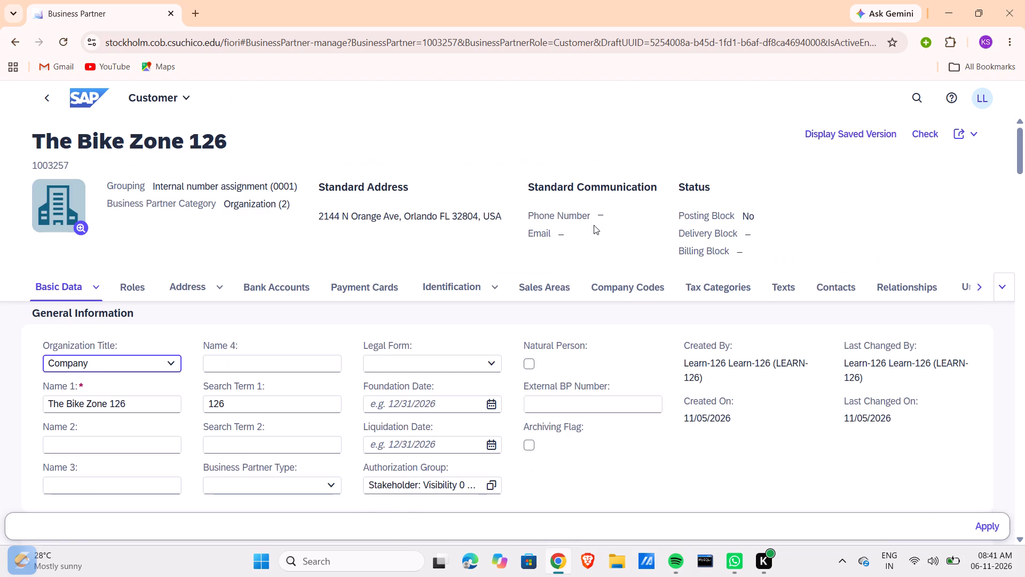
Create a new company code record for the customer with company code US00 (Global Bike Inc.) and go to its finance data.
left_click(638, 291)
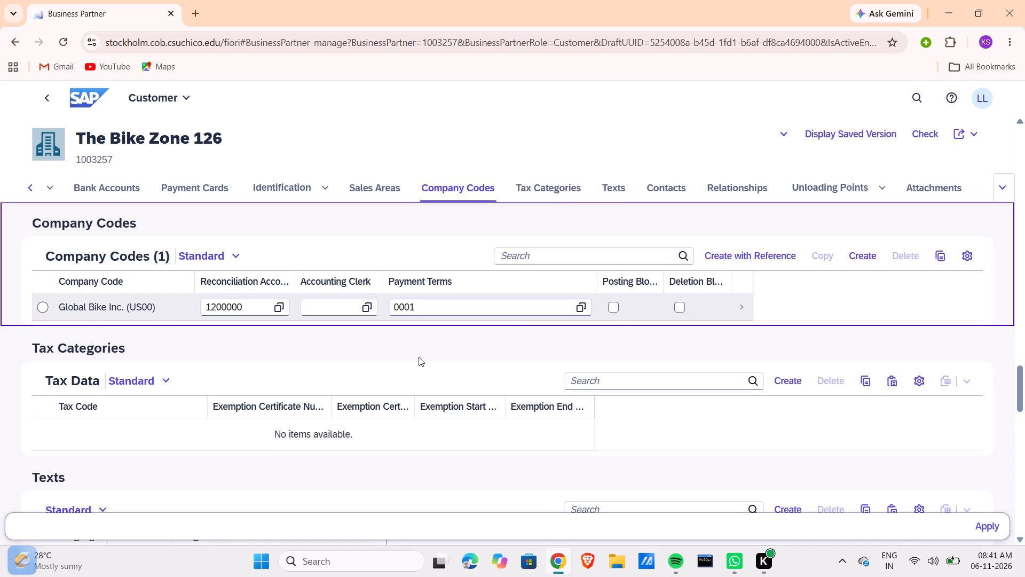
left_click(858, 258)
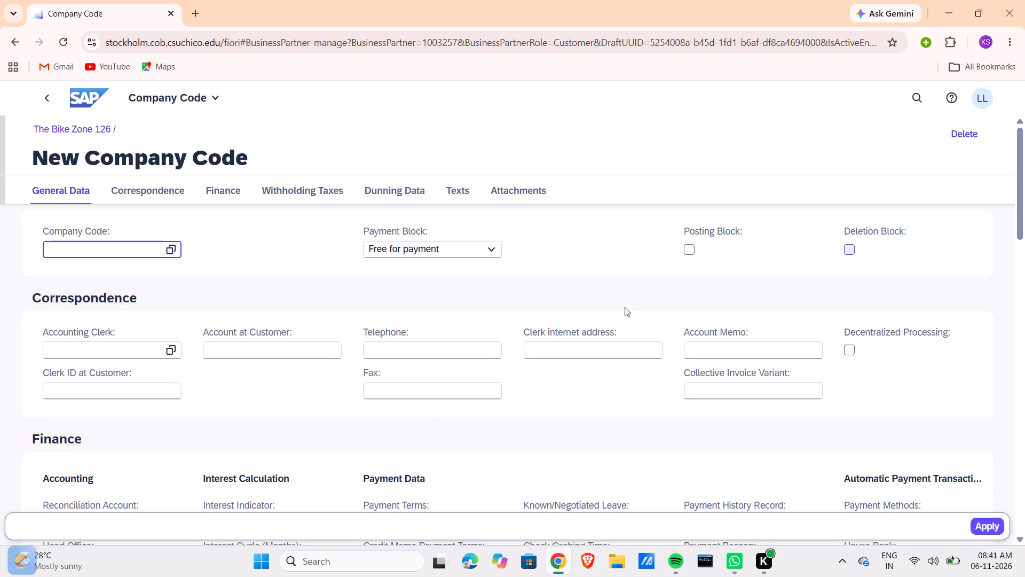
left_click(180, 249)
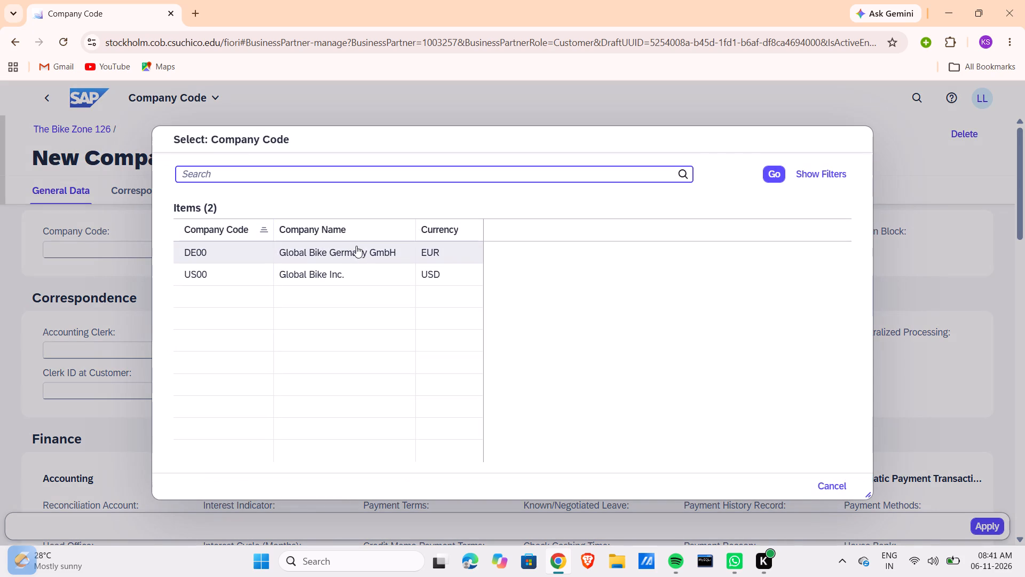
left_click(365, 276)
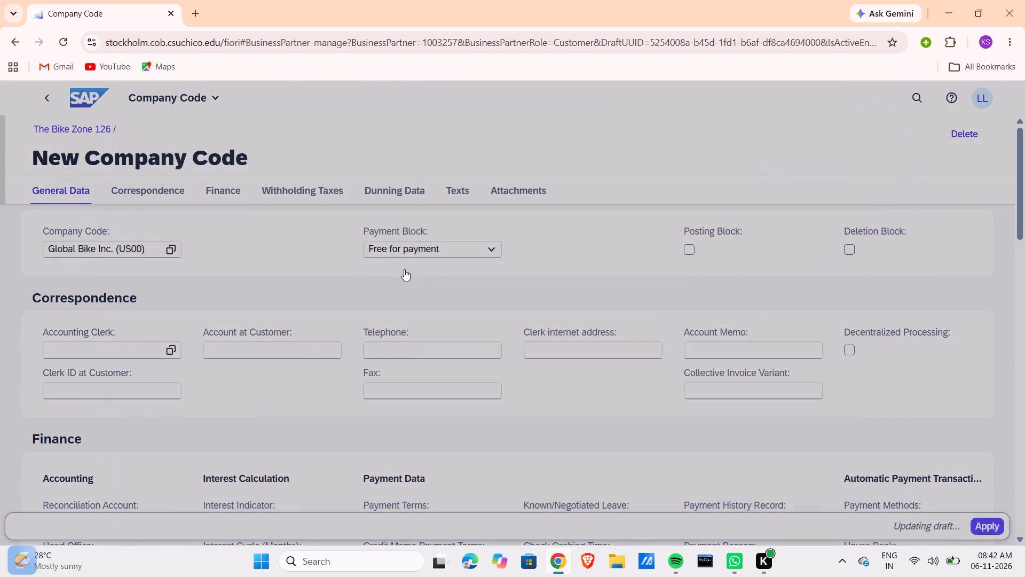
scroll(404, 339, "down", 4)
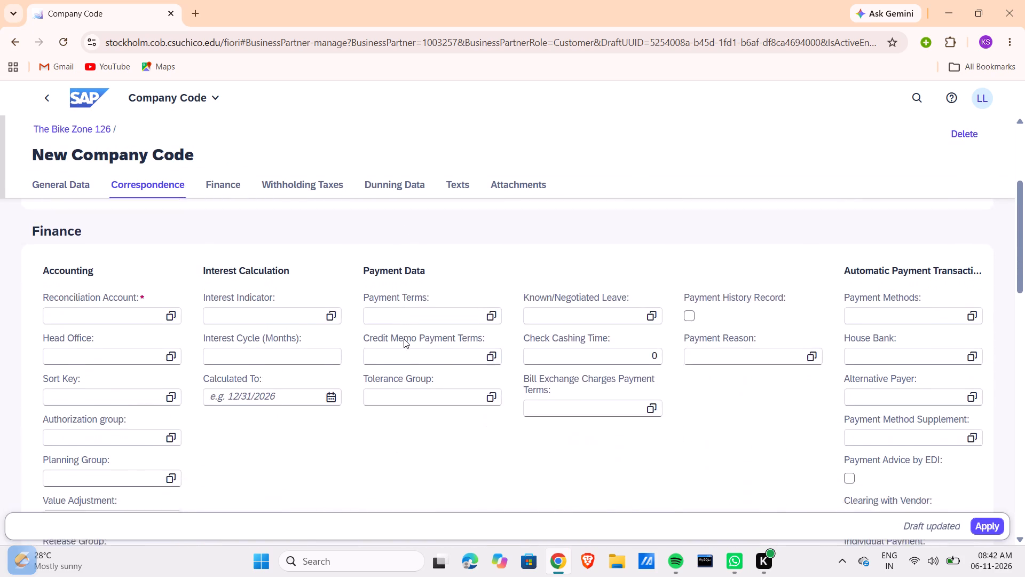
Leave the new company code record's finance data and return to the business partner The Bike Zone 126.
scroll(404, 339, "down", 1)
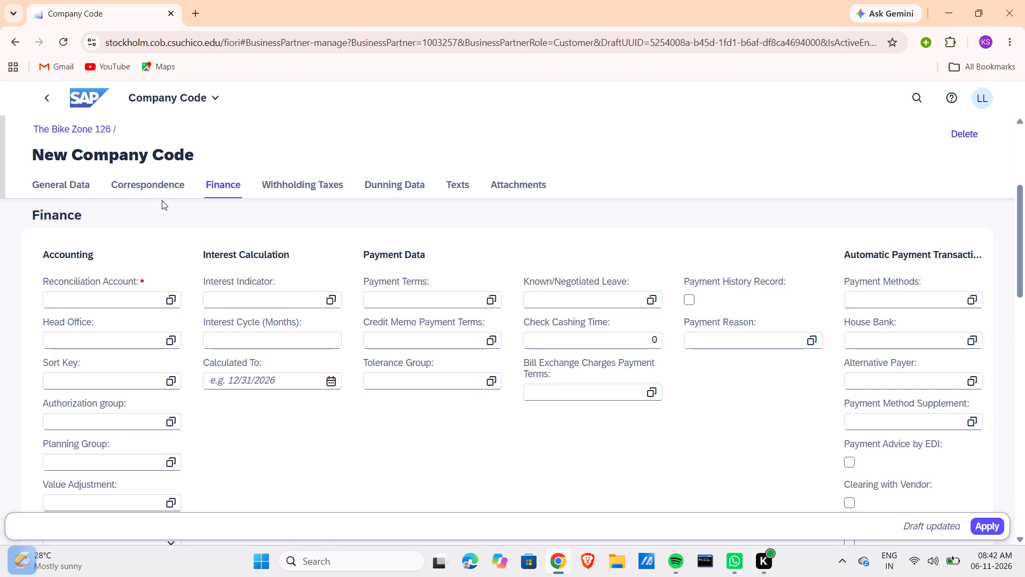
left_click(44, 93)
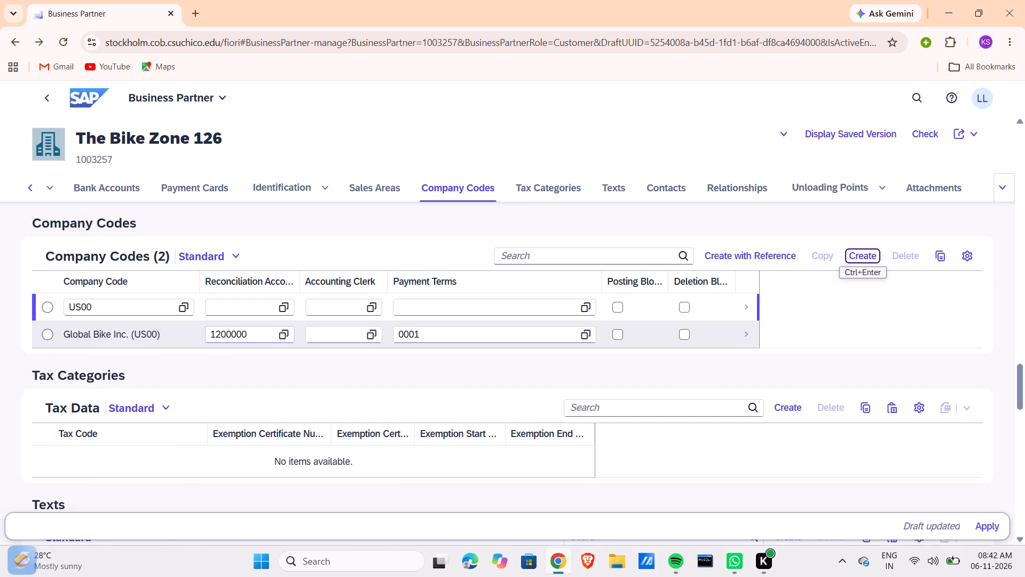